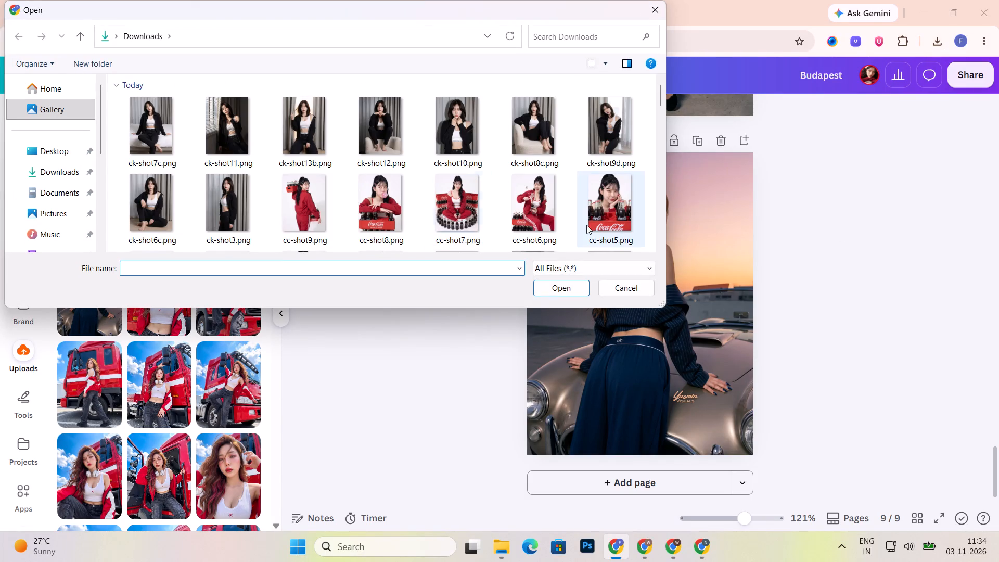
# Select all of today's shot PNG images in the Downloads folder, from ck-shot7c.png through st-shot1.png.
pyautogui.moveTo(117, 108); pyautogui.dragTo(462, 188)
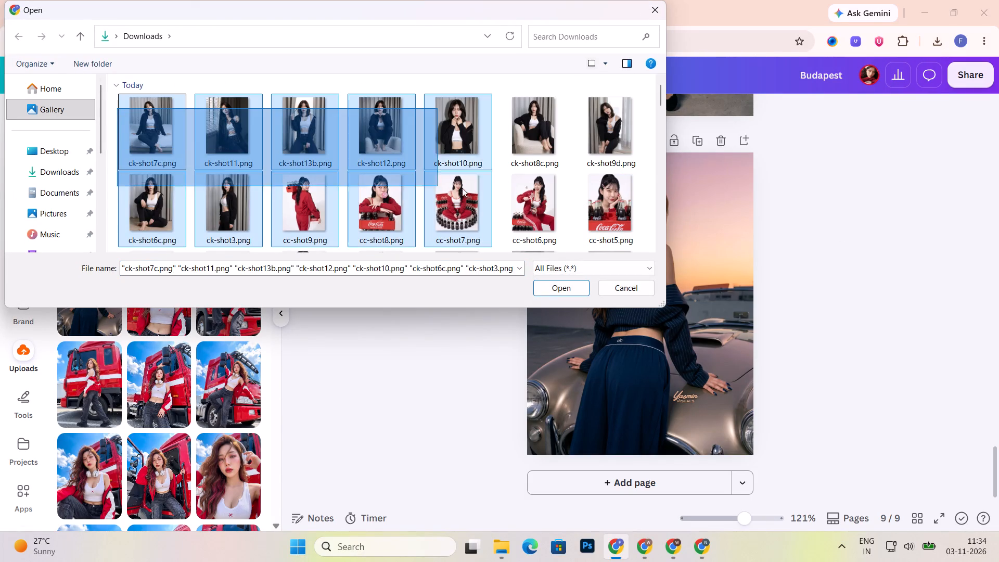
pyautogui.moveTo(462, 188); pyautogui.dragTo(620, 219)
pyautogui.scroll(-1, 616, 224)
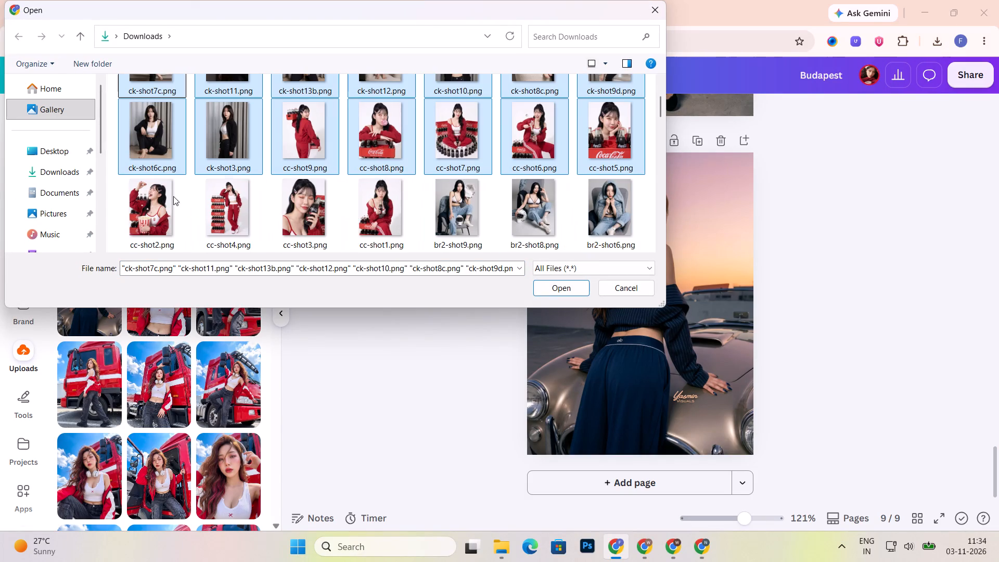
pyautogui.keyDown('ctrl'); pyautogui.moveTo(113, 198); pyautogui.dragTo(639, 227); pyautogui.keyUp('ctrl')
pyautogui.scroll(-1, 618, 207)
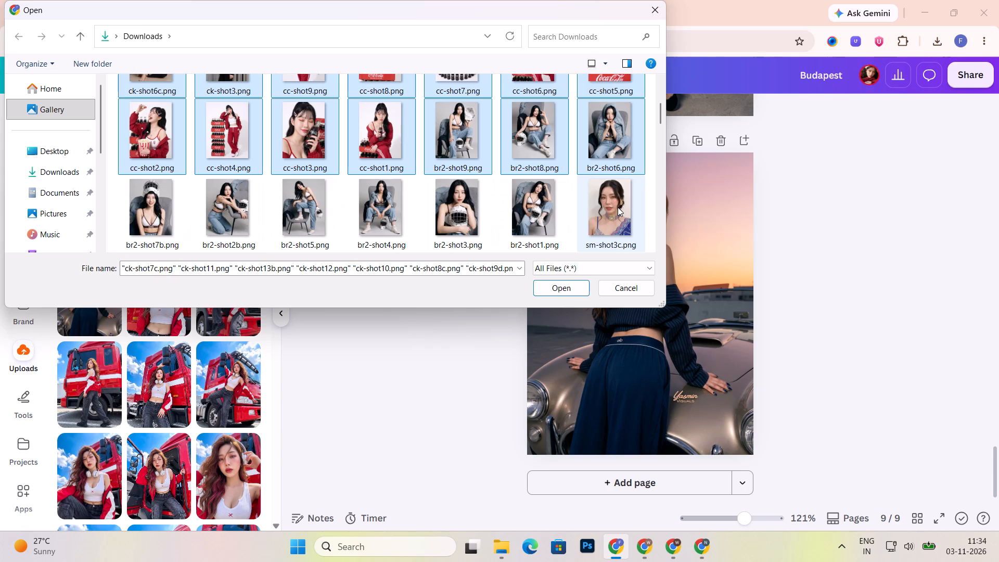
pyautogui.keyDown('ctrl'); pyautogui.moveTo(117, 197); pyautogui.dragTo(625, 227); pyautogui.keyUp('ctrl')
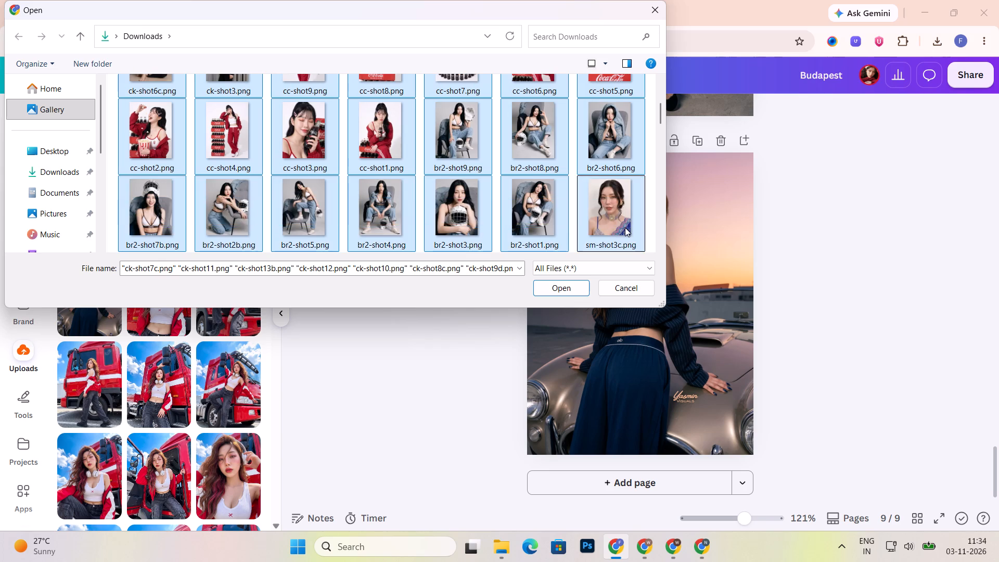
pyautogui.scroll(-1, 625, 227)
pyautogui.keyDown('ctrl'); pyautogui.moveTo(113, 189); pyautogui.dragTo(203, 191); pyautogui.keyUp('ctrl')
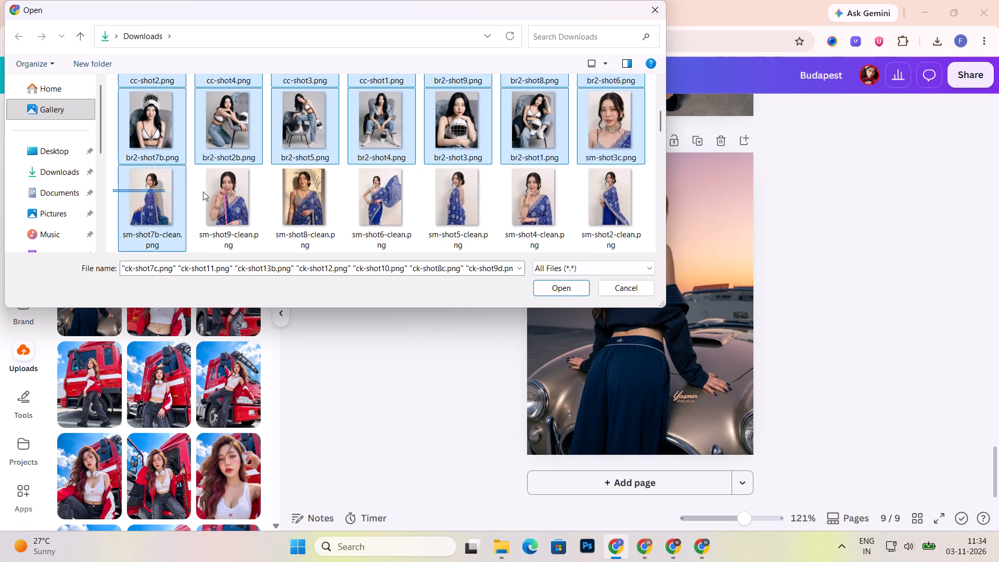
pyautogui.keyDown('ctrl'); pyautogui.moveTo(203, 191); pyautogui.dragTo(594, 199); pyautogui.keyUp('ctrl')
pyautogui.scroll(-1, 594, 200)
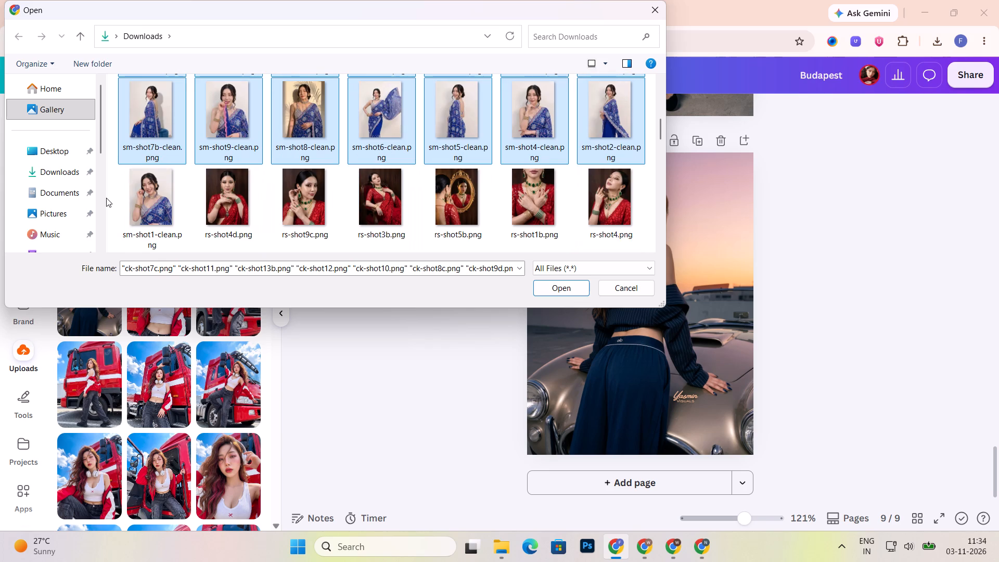
pyautogui.keyDown('ctrl'); pyautogui.moveTo(114, 193); pyautogui.dragTo(609, 208); pyautogui.keyUp('ctrl')
pyautogui.scroll(-1, 609, 209)
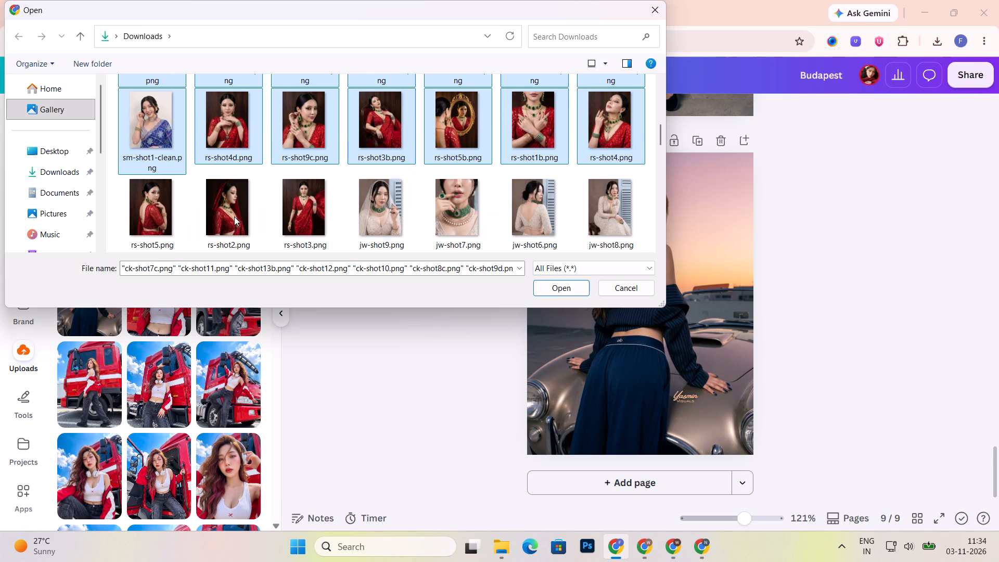
pyautogui.keyDown('ctrl'); pyautogui.moveTo(114, 193); pyautogui.dragTo(626, 245); pyautogui.keyUp('ctrl')
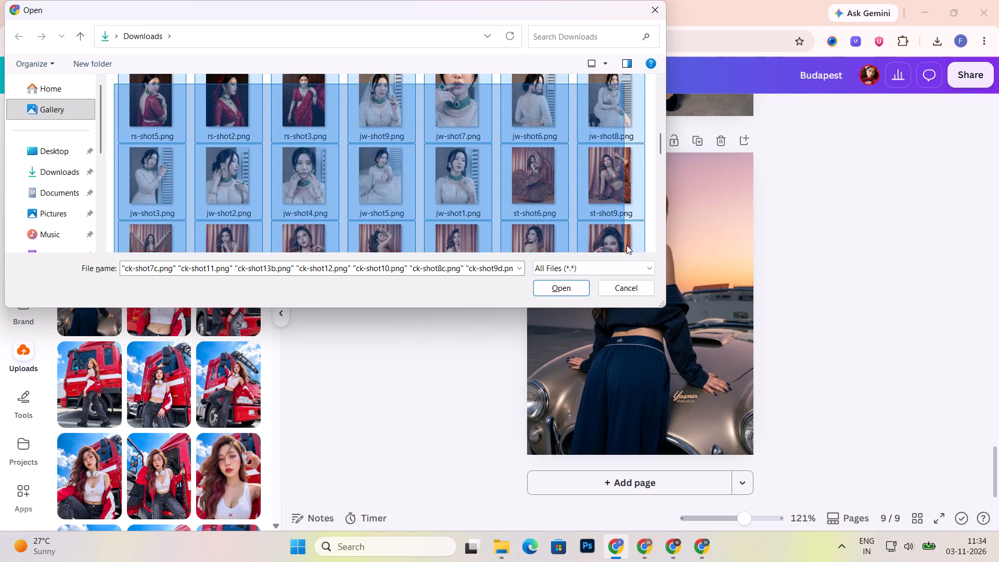
pyautogui.keyDown('ctrl'); pyautogui.moveTo(626, 245); pyautogui.dragTo(630, 163); pyautogui.keyUp('ctrl')
# Add today's three Woman JPGs and yesterday's four saree, bride, jewelry and fashion studio JPGs to the selection, and open all for upload.
pyautogui.keyDown('ctrl'); pyautogui.click(226, 216); pyautogui.keyUp('ctrl')
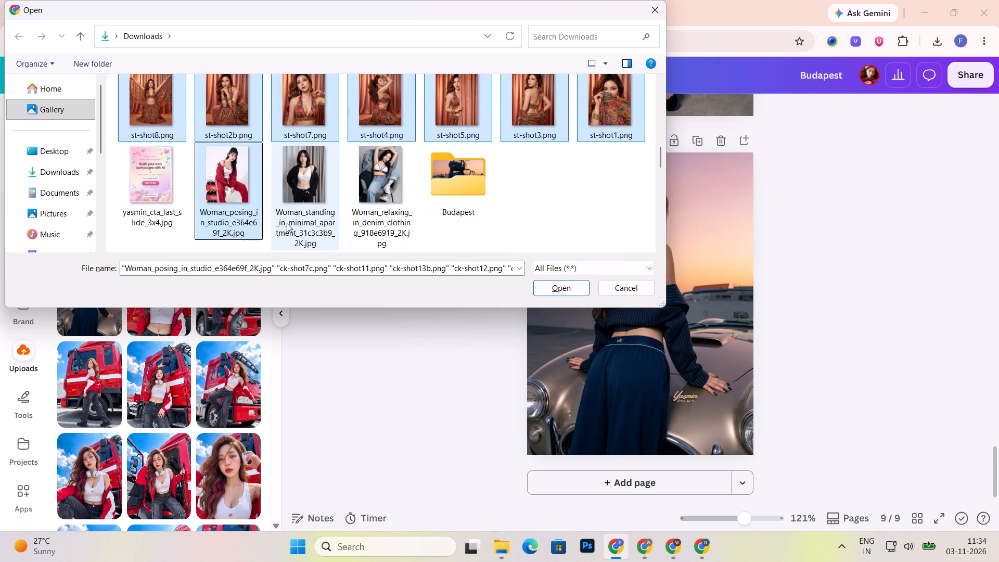
pyautogui.keyDown('ctrl'); pyautogui.click(313, 206); pyautogui.keyUp('ctrl')
pyautogui.keyDown('ctrl'); pyautogui.click(370, 201); pyautogui.keyUp('ctrl')
pyautogui.scroll(-2, 370, 201)
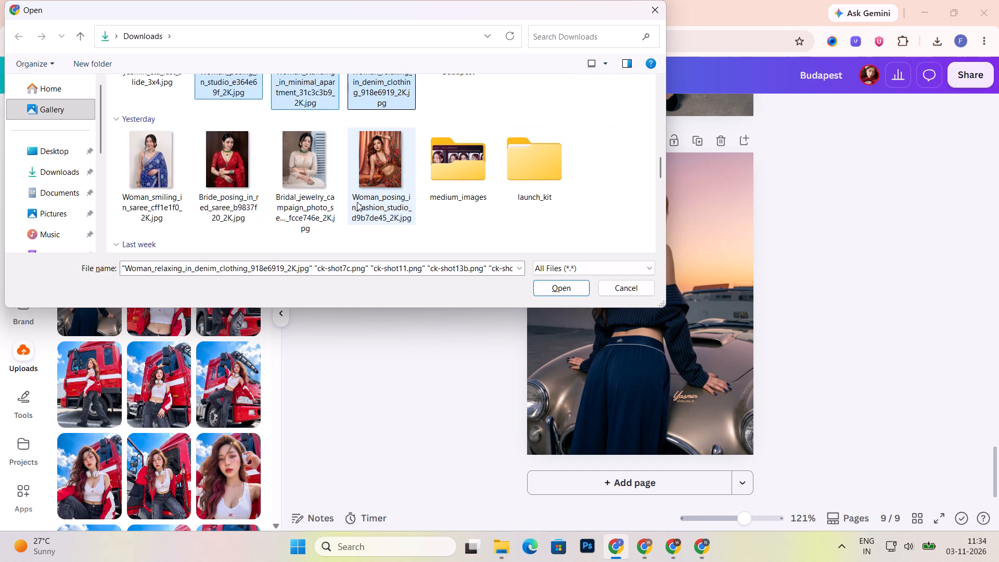
pyautogui.keyDown('ctrl'); pyautogui.click(167, 162); pyautogui.keyUp('ctrl')
pyautogui.keyDown('ctrl'); pyautogui.click(234, 165); pyautogui.keyUp('ctrl')
pyautogui.keyDown('ctrl'); pyautogui.click(306, 169); pyautogui.keyUp('ctrl')
pyautogui.keyDown('ctrl'); pyautogui.click(372, 172); pyautogui.keyUp('ctrl')
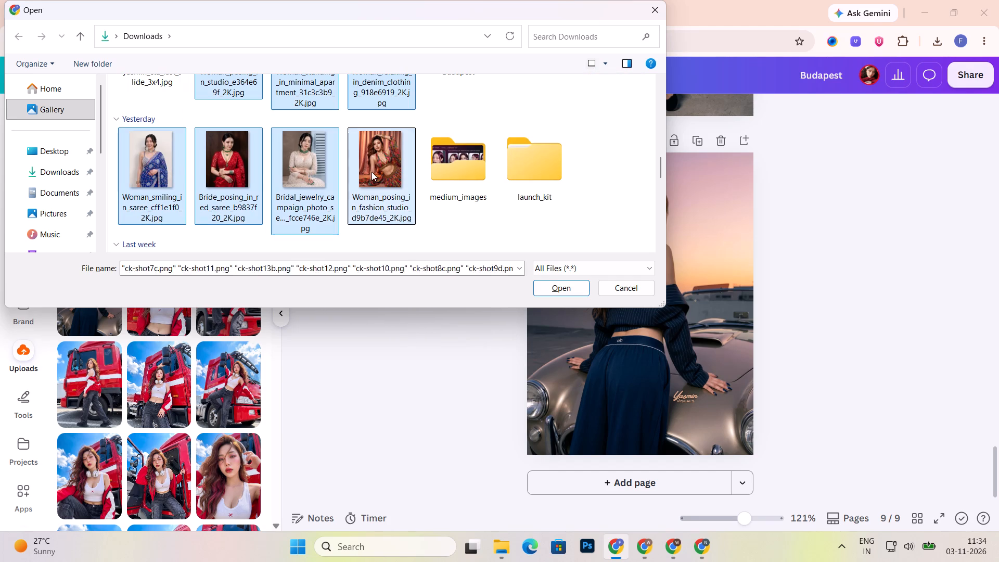
pyautogui.click(558, 290)
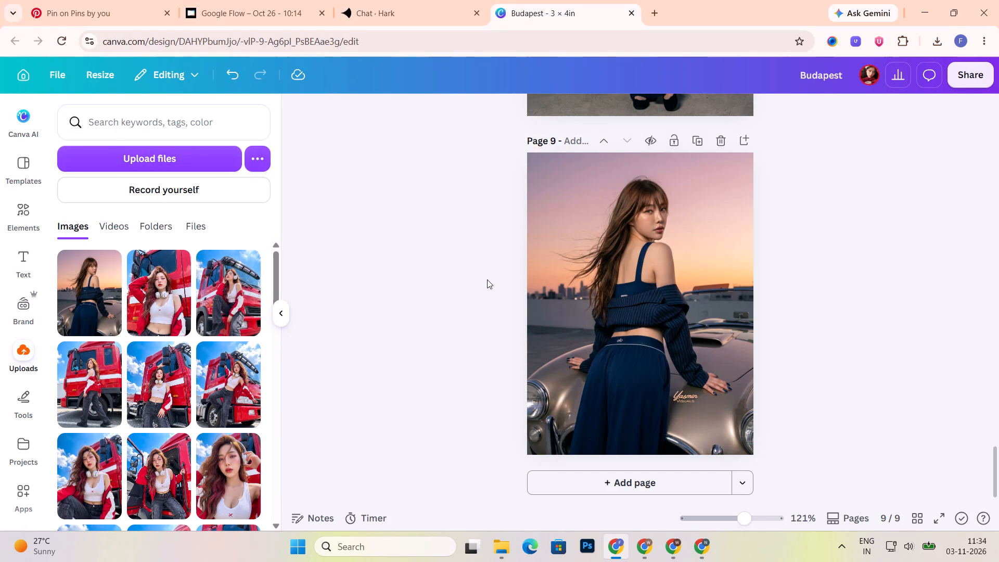
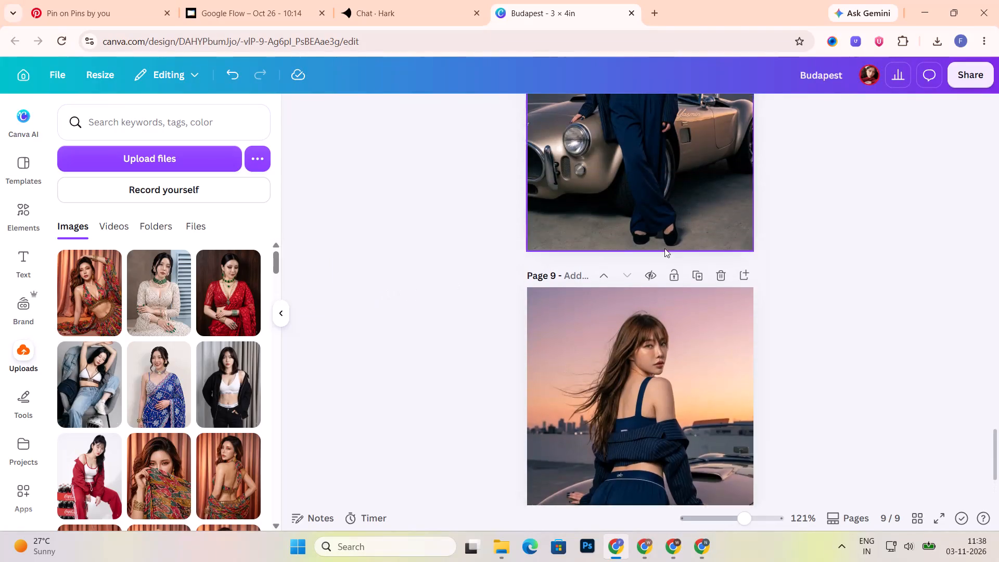
# Delete the gold Yasmin Visuals watermark from the photos on pages 2 and 3 of the Budapest design.
pyautogui.scroll(13, 887, 208)
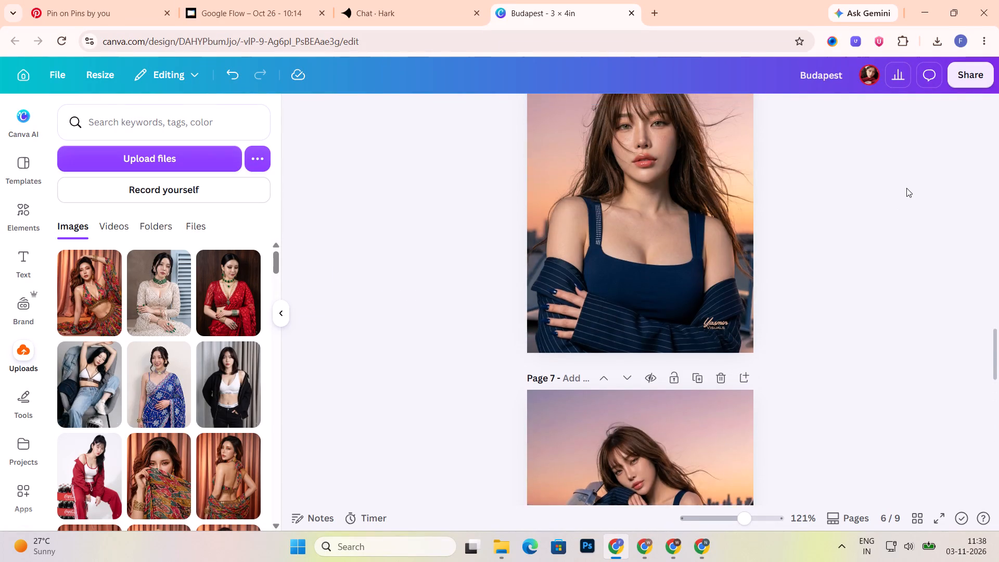
pyautogui.scroll(20, 906, 188)
pyautogui.scroll(4, 906, 188)
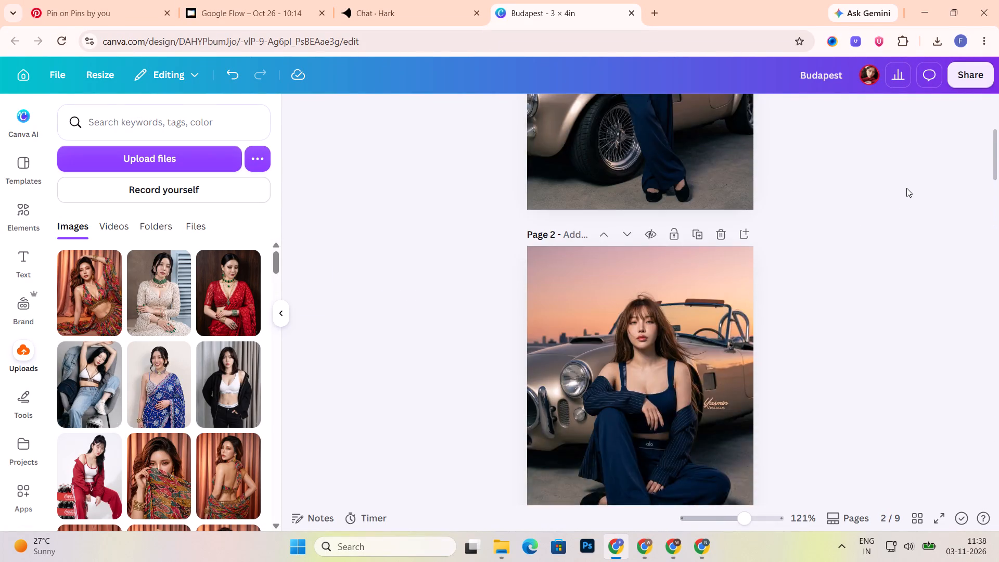
pyautogui.scroll(10, 906, 188)
pyautogui.scroll(-5, 789, 288)
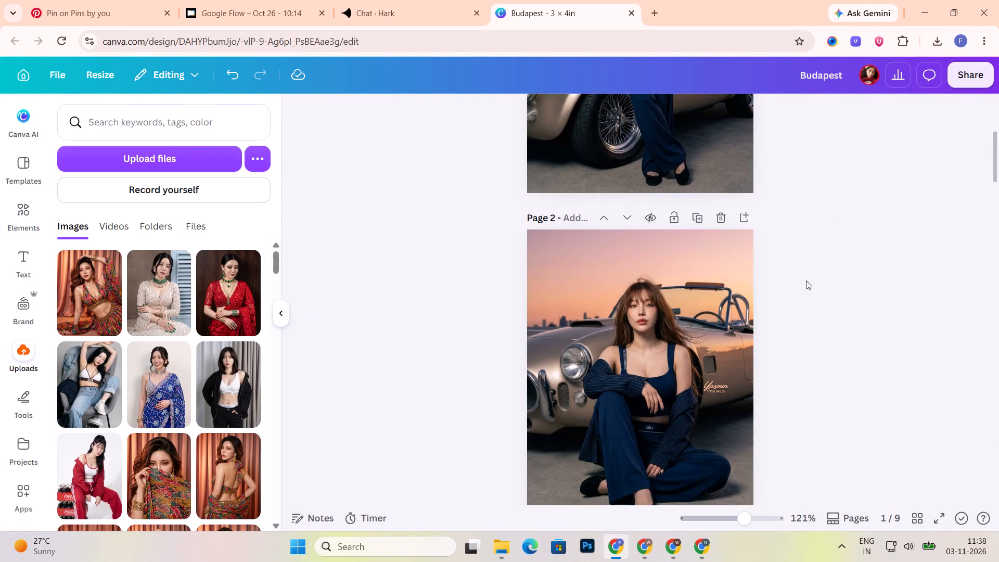
pyautogui.scroll(-2, 806, 280)
pyautogui.click(720, 191)
pyautogui.press('Delete')
pyautogui.scroll(-4, 878, 272)
pyautogui.click(682, 297)
pyautogui.press('Delete')
# Delete the Yasmin Visuals watermark from pages 4, 5 and 6, keeping the photos in place.
pyautogui.scroll(-4, 849, 295)
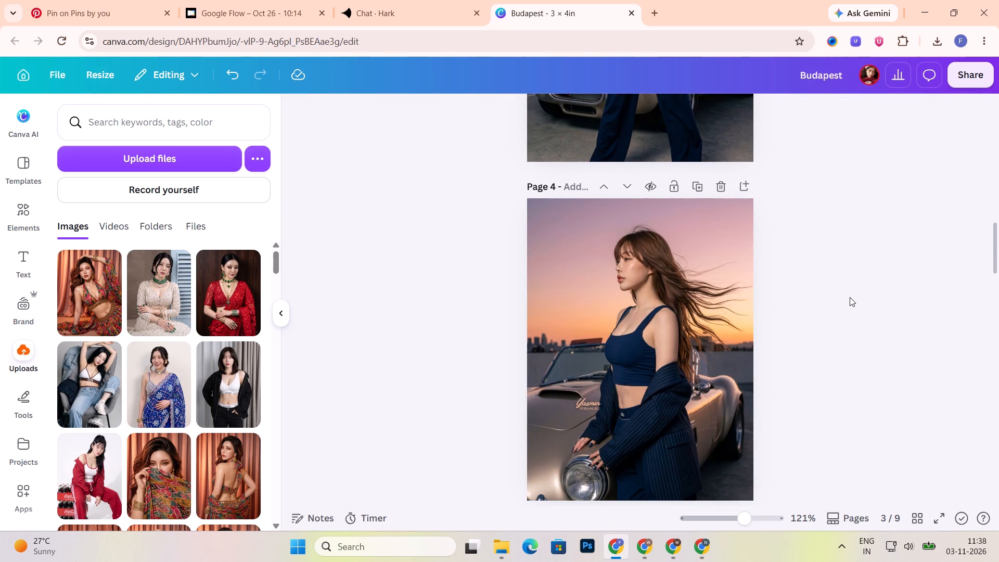
pyautogui.click(594, 390)
pyautogui.click(975, 305)
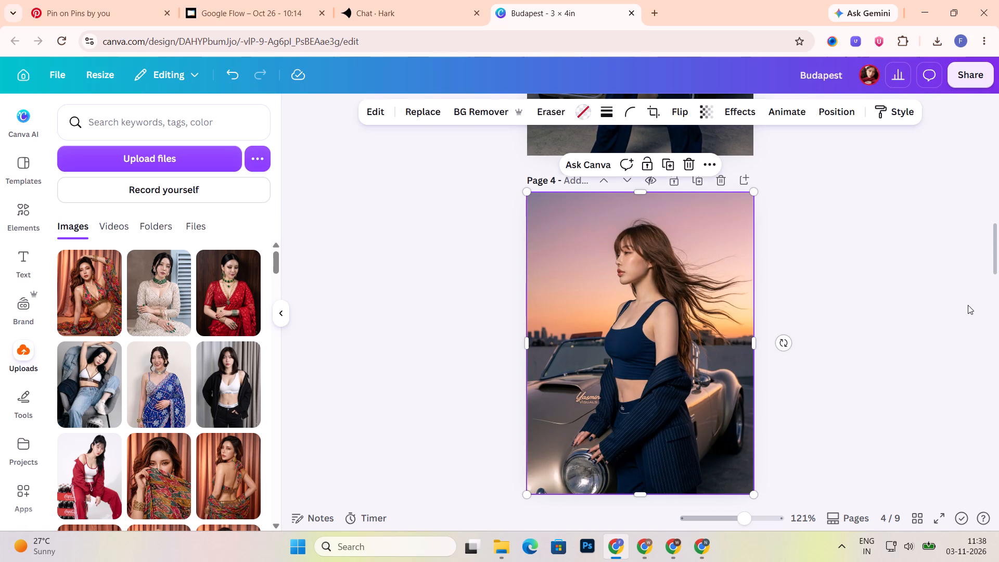
pyautogui.click(583, 400)
pyautogui.press('Delete')
pyautogui.scroll(-6, 842, 300)
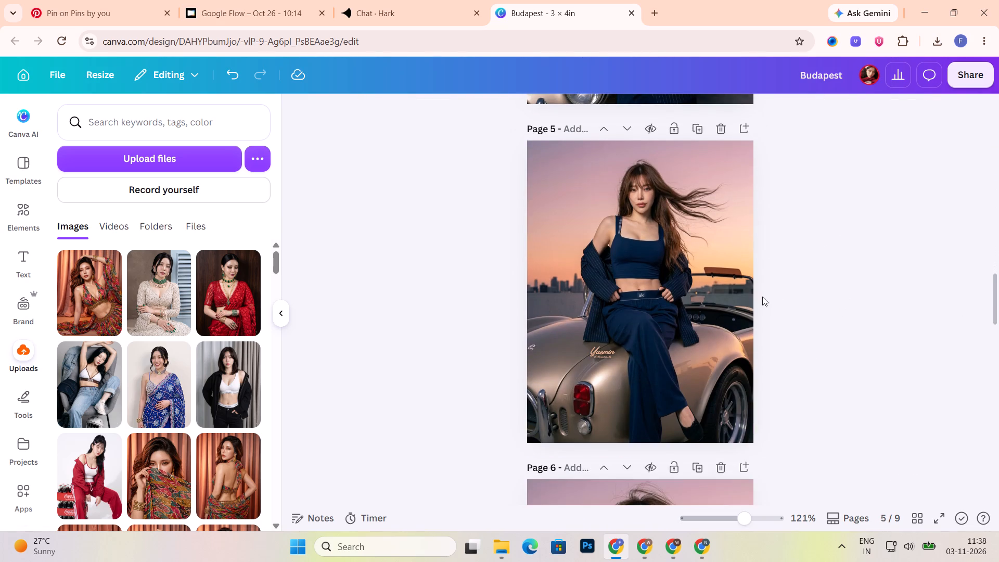
pyautogui.click(612, 350)
pyautogui.press('Delete')
pyautogui.scroll(-5, 862, 274)
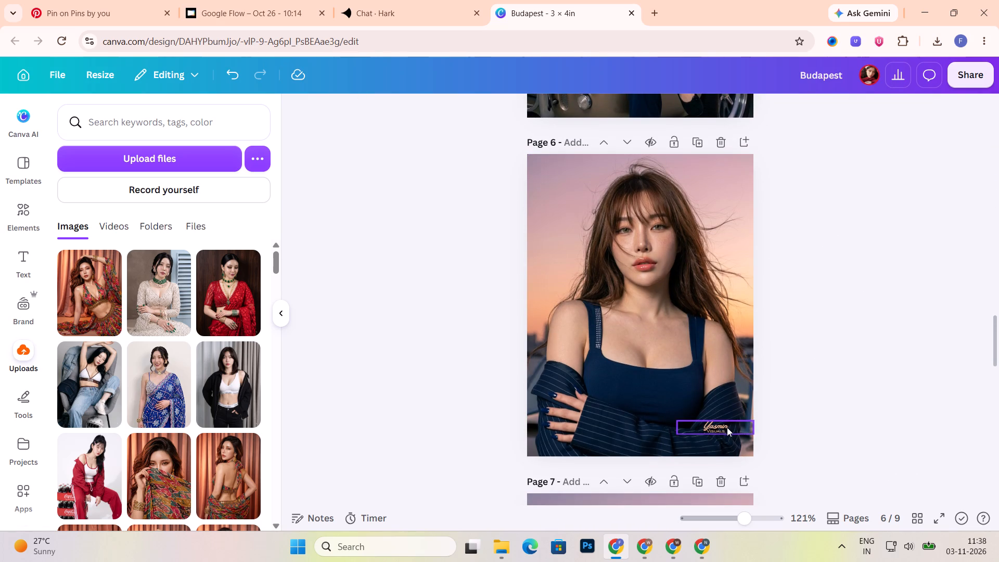
pyautogui.click(726, 427)
pyautogui.press('Delete')
# Delete the Yasmin Visuals watermark from pages 7, 8 and 9, leaving only the full-page photos.
pyautogui.scroll(-6, 856, 275)
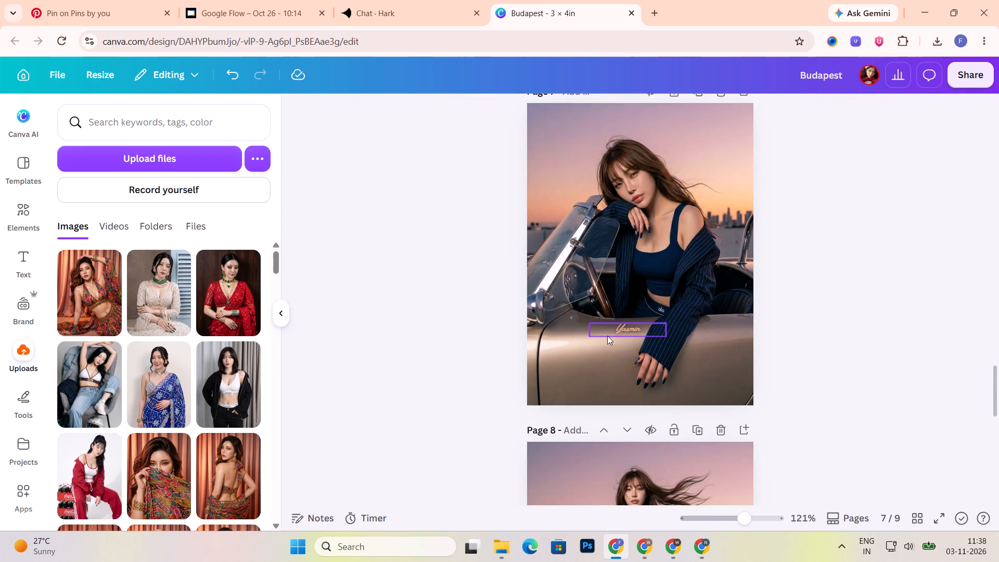
pyautogui.click(617, 335)
pyautogui.press('Delete')
pyautogui.scroll(-5, 839, 307)
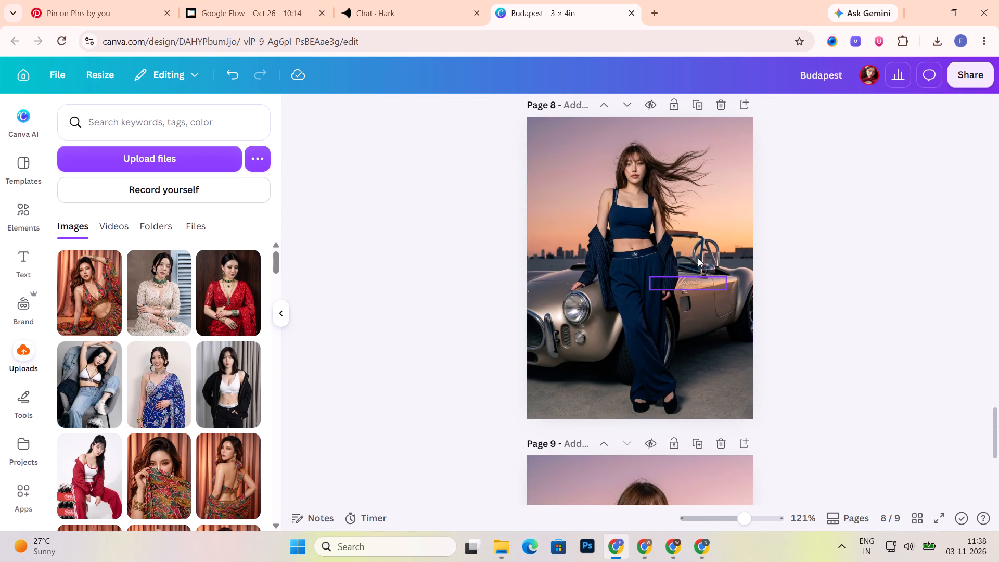
pyautogui.click(694, 283)
pyautogui.press('Delete')
pyautogui.scroll(-5, 841, 293)
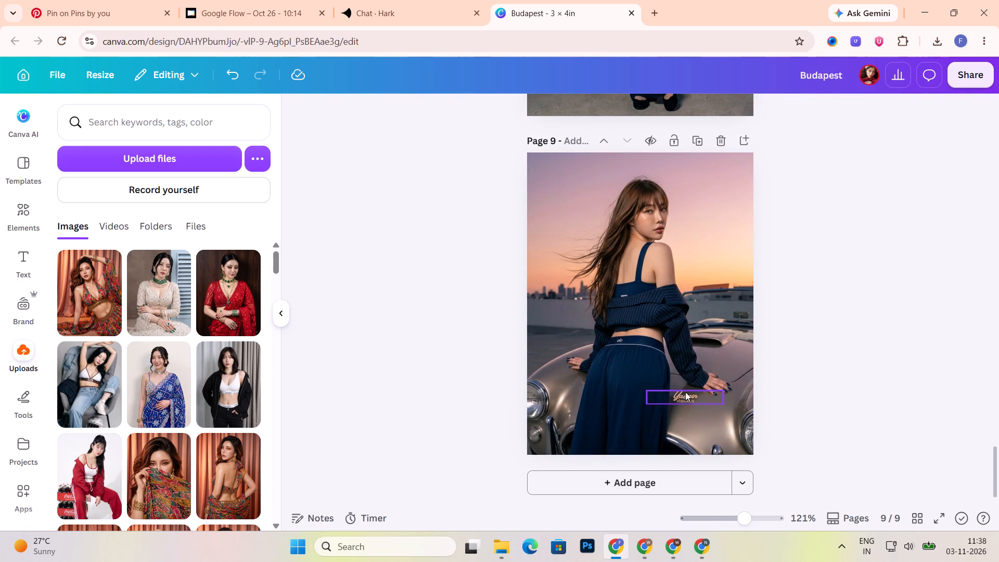
pyautogui.click(682, 398)
pyautogui.press('Delete')
pyautogui.scroll(-3, 872, 322)
pyautogui.scroll(13, 868, 297)
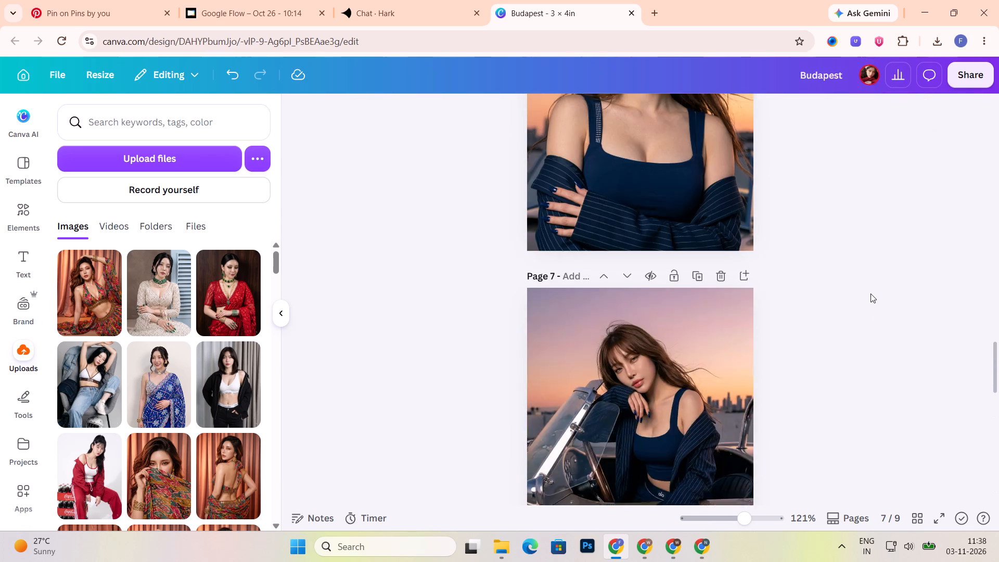
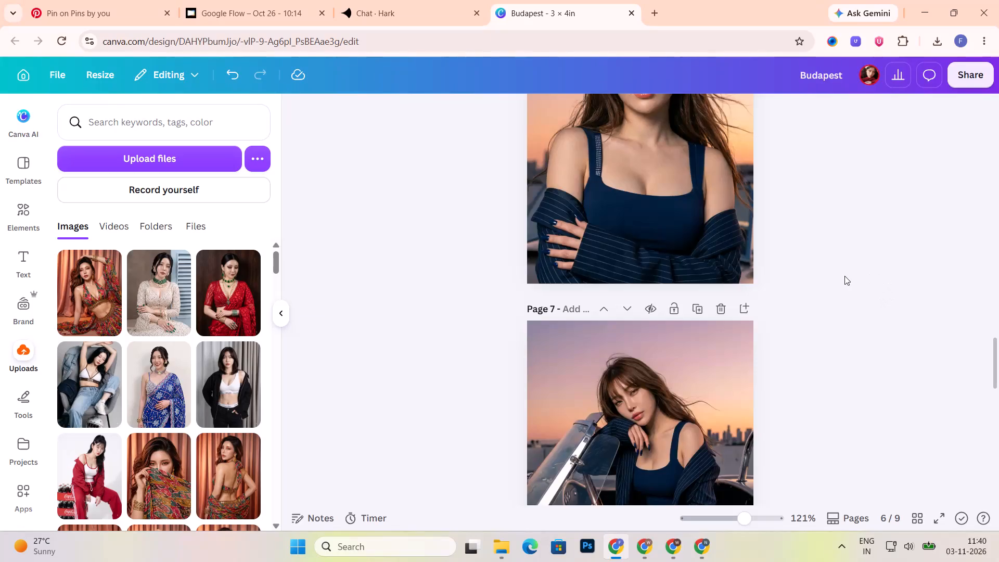
# Replace the page 1 photo with the uploaded image of the woman reclining in the multicoloured patterned outfit.
pyautogui.scroll(14, 844, 276)
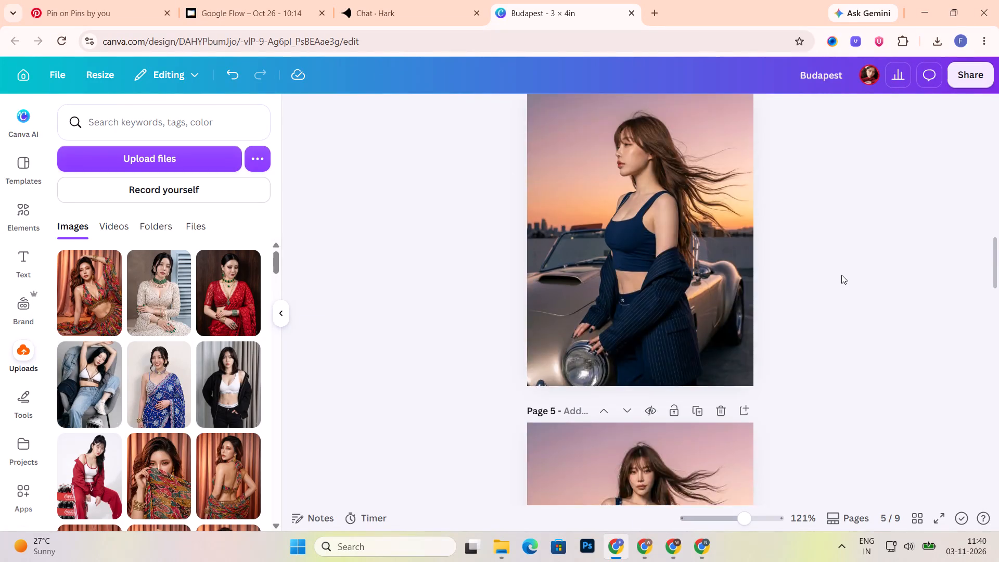
pyautogui.scroll(20, 841, 275)
pyautogui.scroll(1, 841, 275)
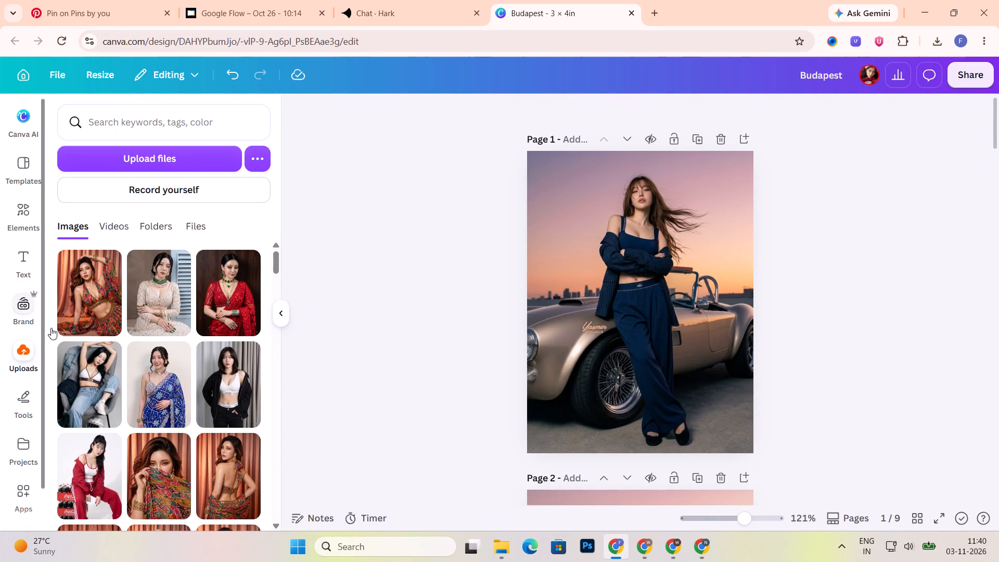
pyautogui.moveTo(93, 299); pyautogui.dragTo(651, 311)
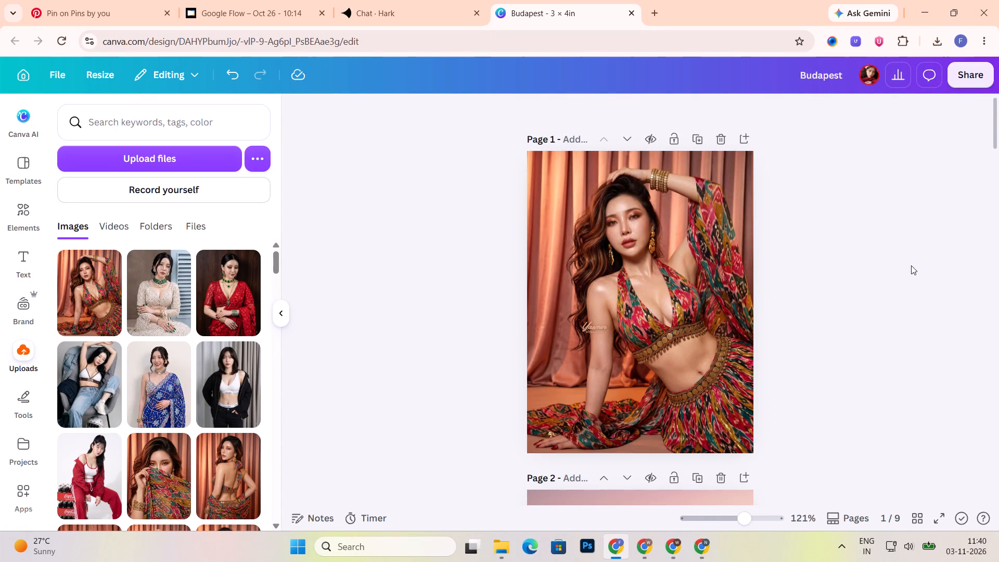
pyautogui.click(869, 278)
# Erase a small spot on the skirt near the page 1 photo's lower-right corner using Magic Eraser at brush size 12.
pyautogui.click(680, 257)
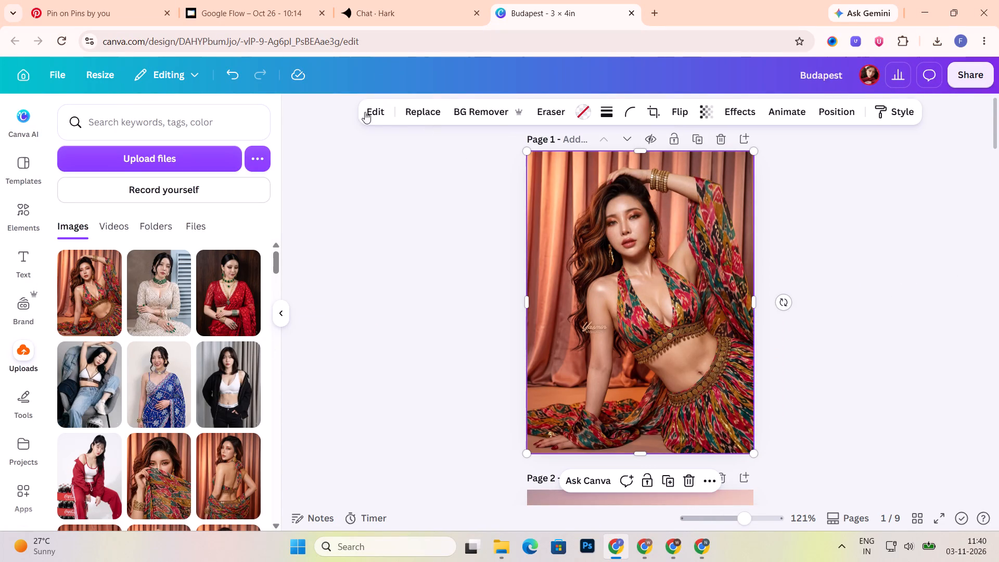
pyautogui.click(372, 110)
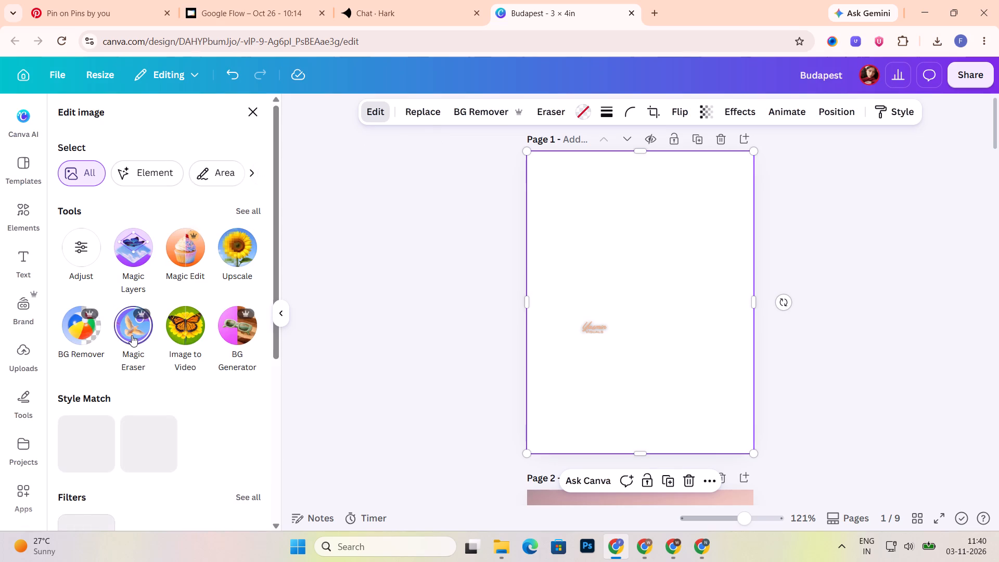
pyautogui.click(132, 335)
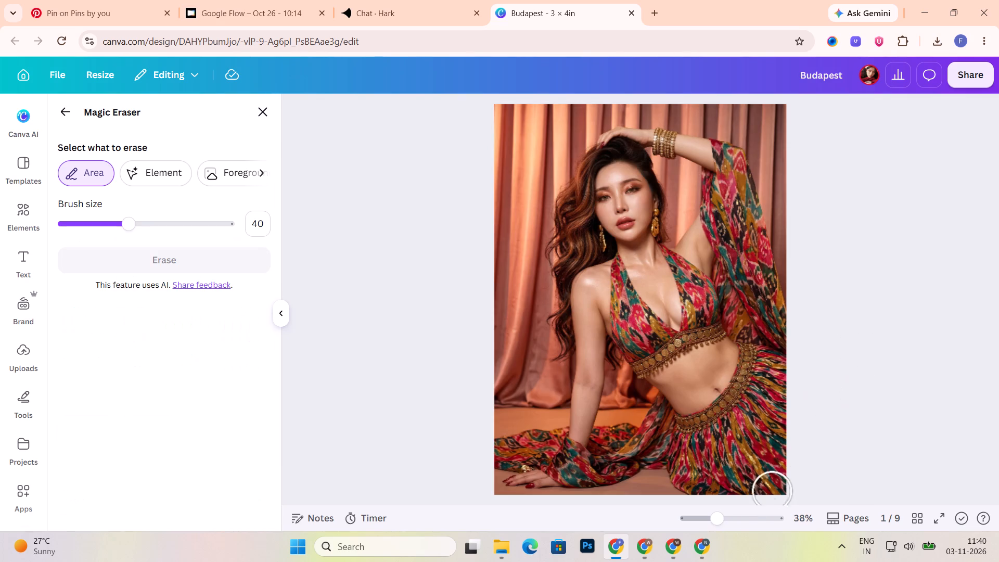
pyautogui.moveTo(723, 522); pyautogui.dragTo(727, 522)
pyautogui.scroll(-6, 986, 320)
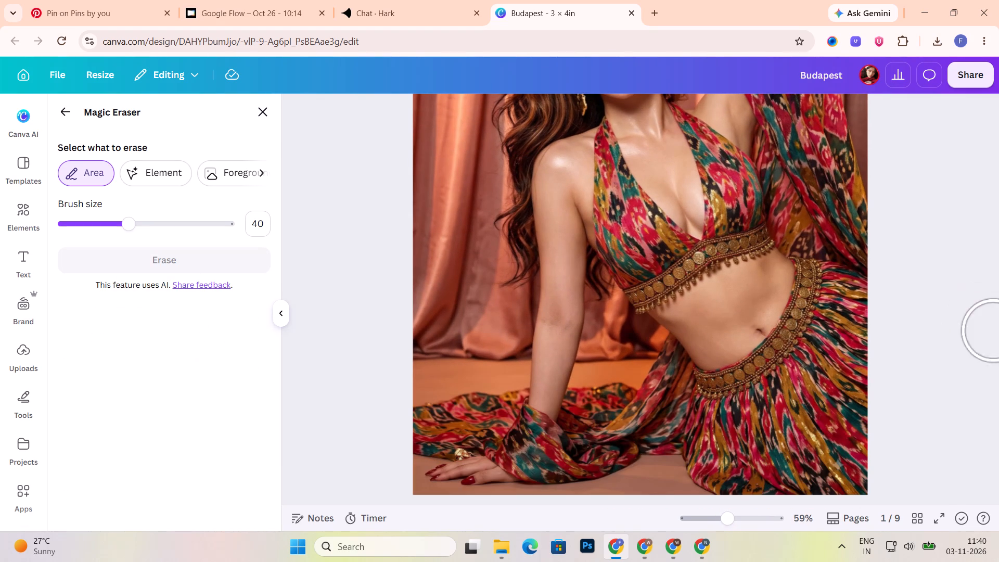
pyautogui.moveTo(121, 224); pyautogui.dragTo(73, 223)
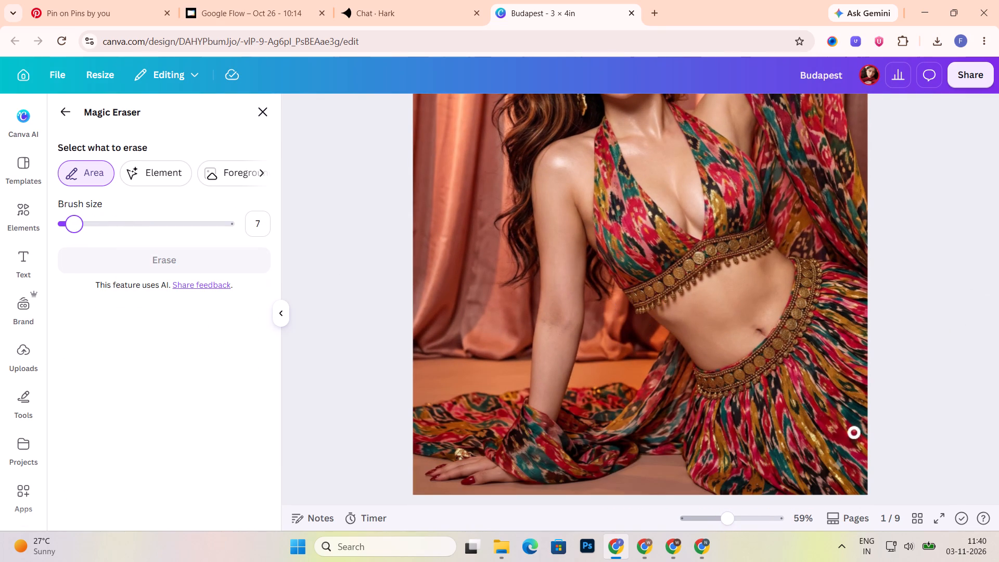
pyautogui.click(77, 224)
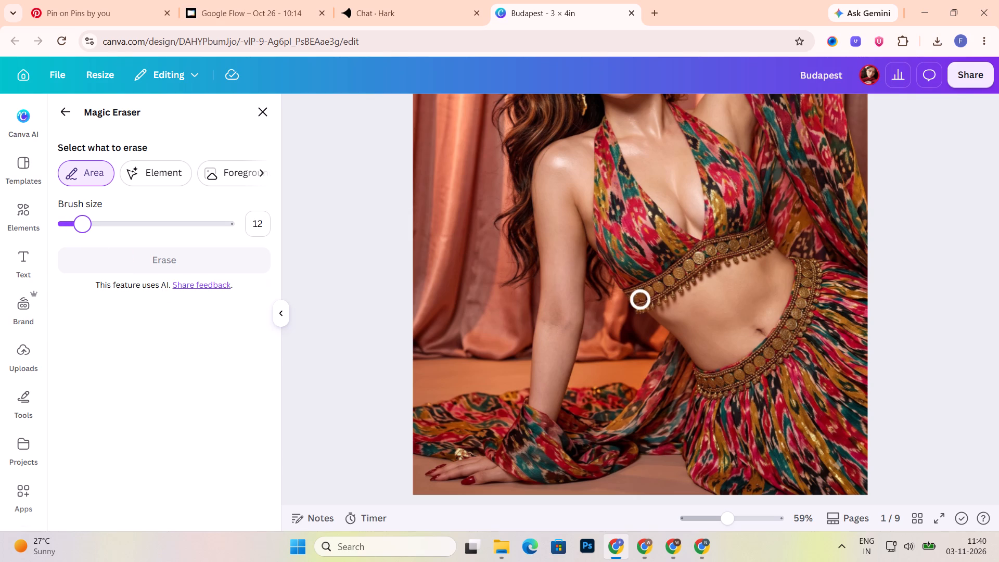
pyautogui.click(838, 464)
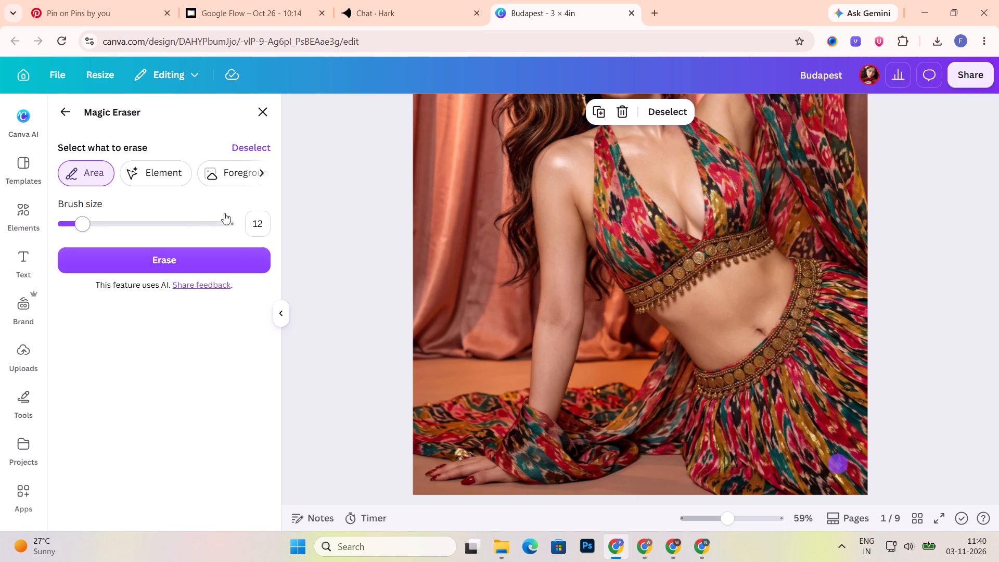
pyautogui.click(618, 114)
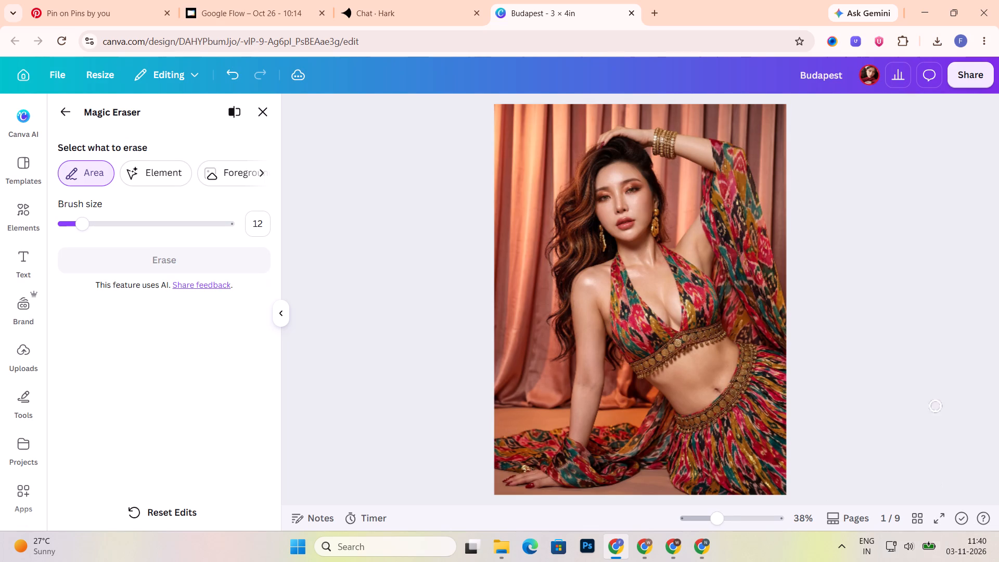
pyautogui.click(263, 113)
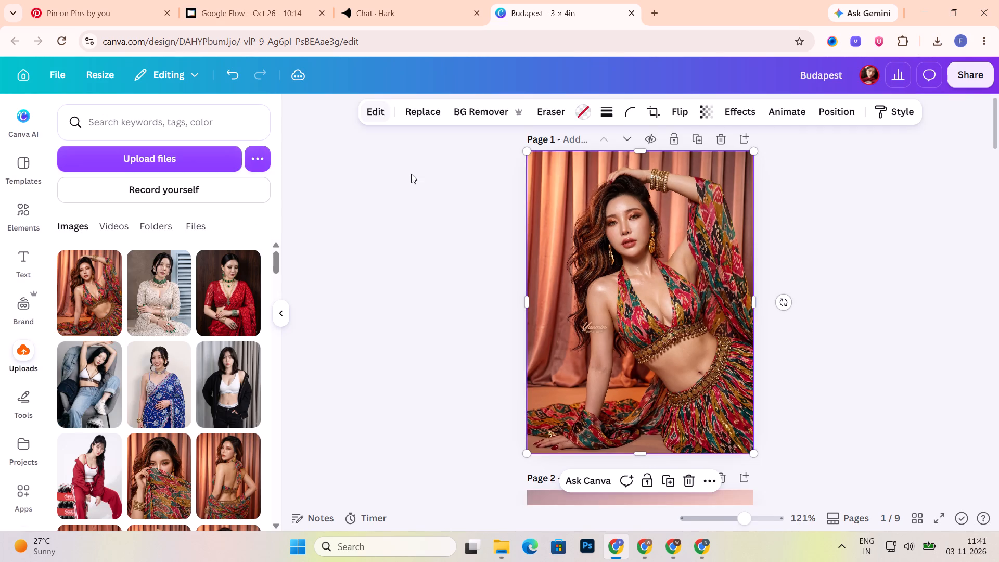
# Upscale the page 1 photo of the woman in the patterned outfit.
pyautogui.click(588, 253)
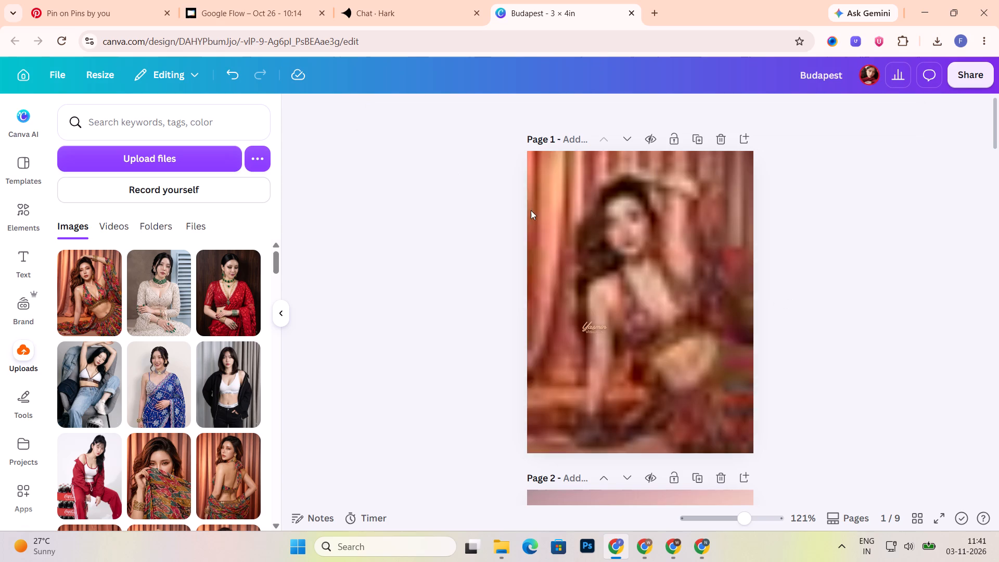
pyautogui.click(686, 222)
pyautogui.click(376, 112)
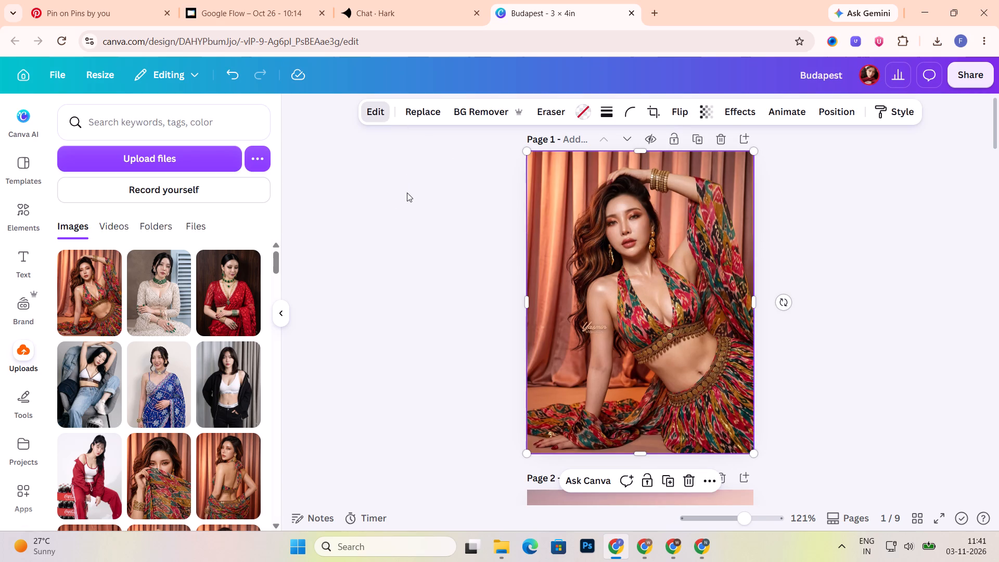
pyautogui.click(238, 240)
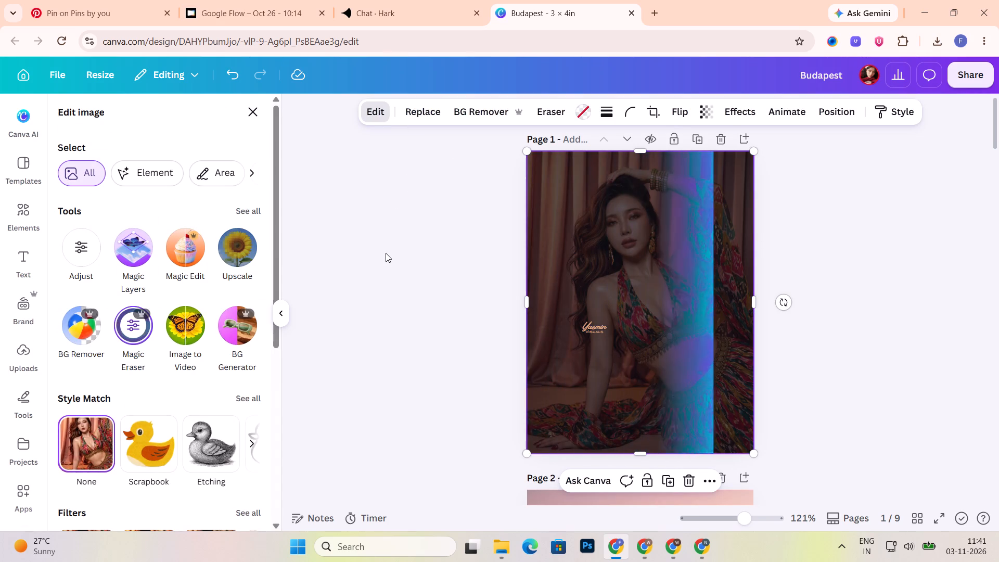
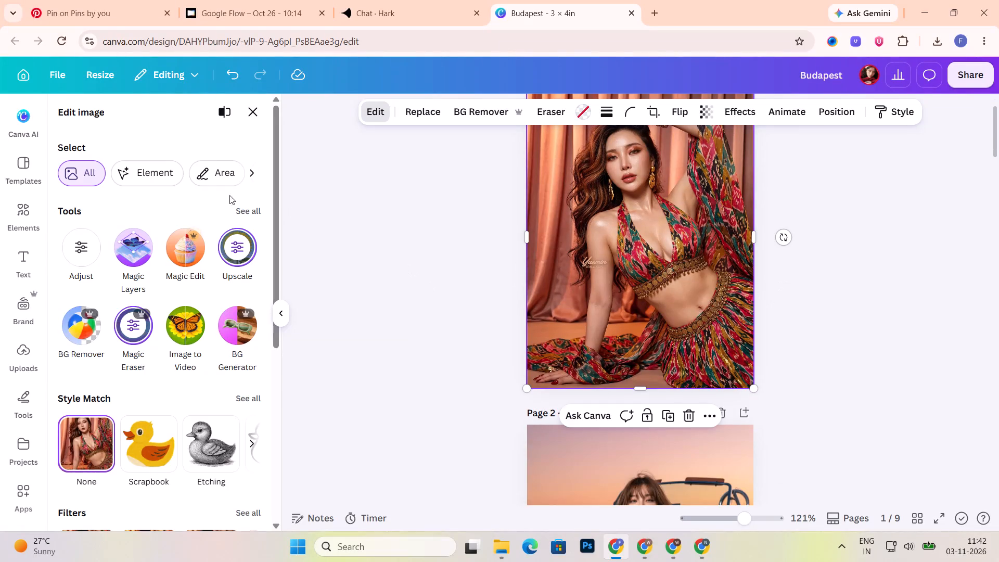
# Replace the page 2 photo with the uploaded close-up of the woman covering her lower face with patterned fabric.
pyautogui.click(257, 116)
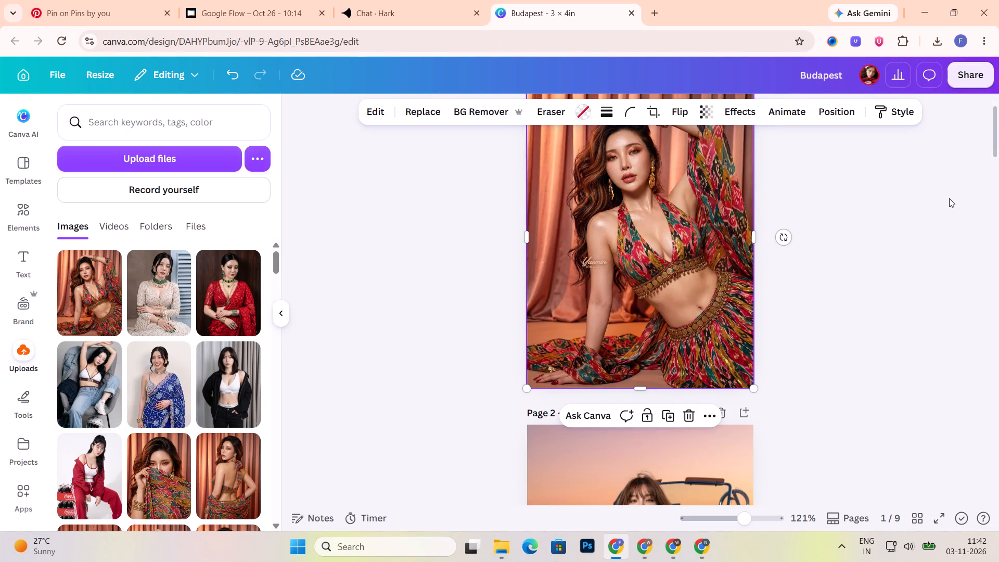
pyautogui.scroll(-4, 949, 198)
pyautogui.scroll(-2, 203, 321)
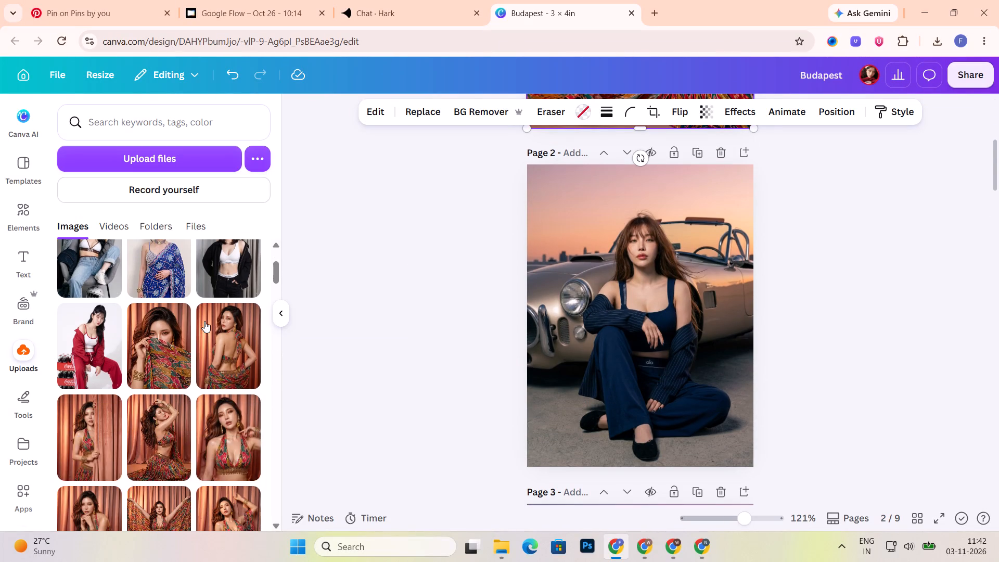
pyautogui.moveTo(168, 353); pyautogui.dragTo(671, 339)
# Replace the page 3 photo with the back-view image and the page 4 photo with the woman holding the curtain.
pyautogui.scroll(-2, 914, 252)
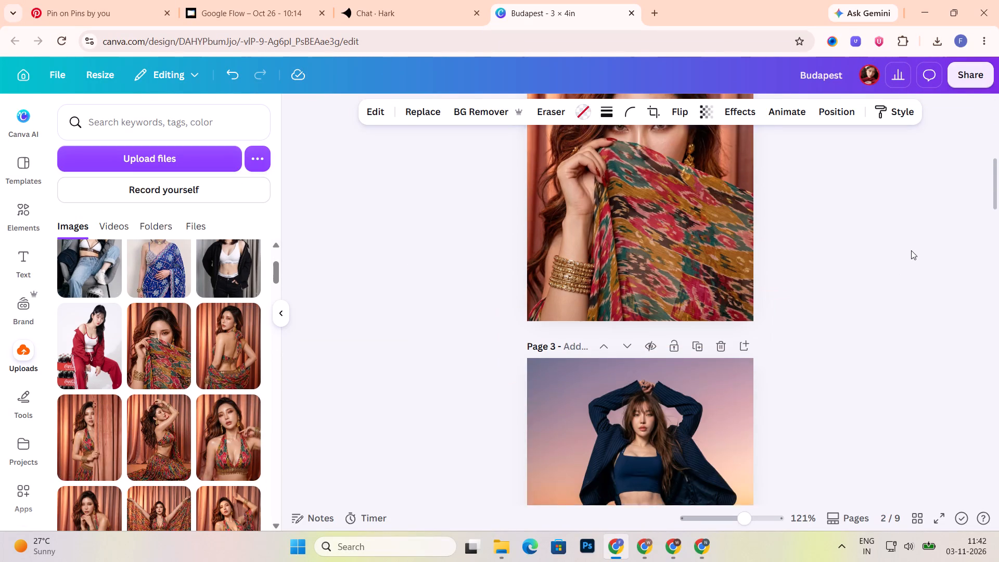
pyautogui.scroll(-2, 911, 250)
pyautogui.moveTo(226, 347); pyautogui.dragTo(658, 374)
pyautogui.scroll(-3, 874, 306)
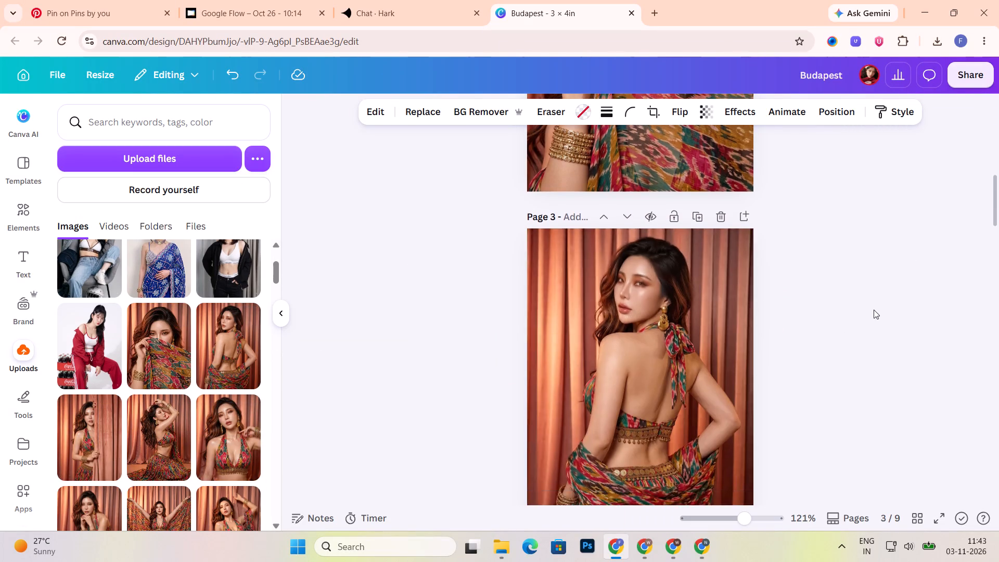
pyautogui.scroll(-2, 874, 304)
pyautogui.moveTo(83, 439); pyautogui.dragTo(657, 394)
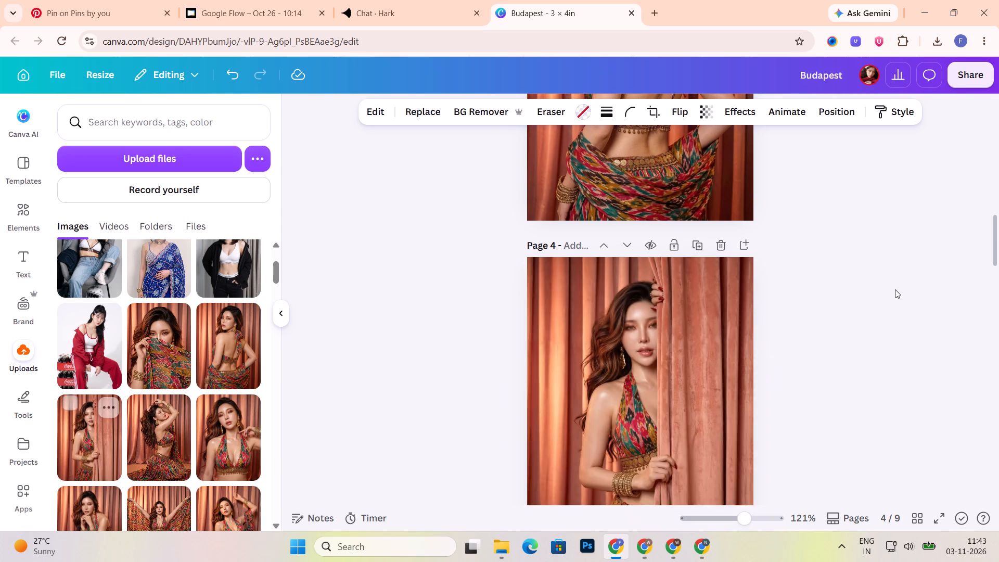
# Replace the page 5 photo with the kneeling, raised-arms profile image and the page 6 photo with the halter-top close-up.
pyautogui.scroll(-5, 895, 289)
pyautogui.moveTo(158, 436); pyautogui.dragTo(694, 401)
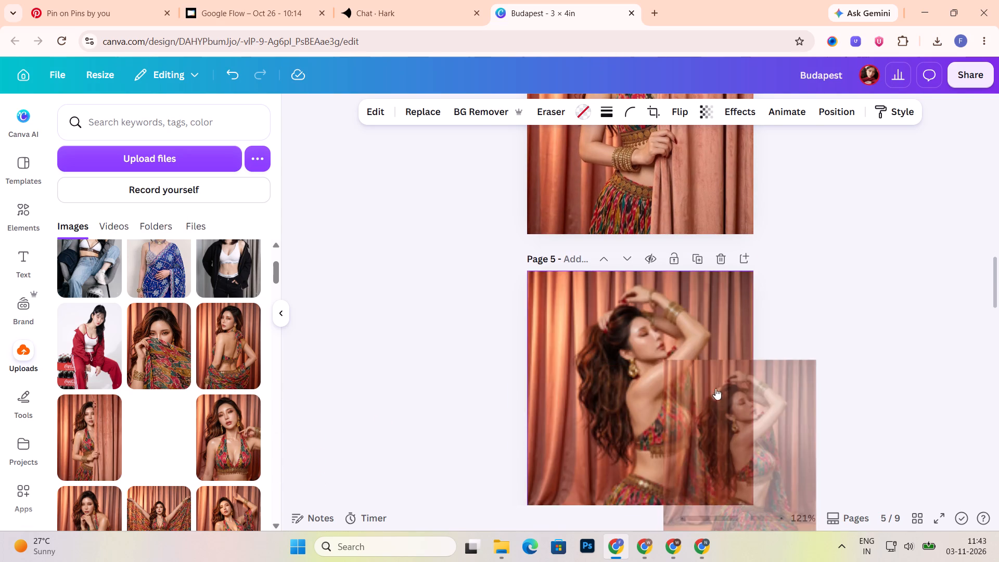
pyautogui.scroll(-6, 824, 277)
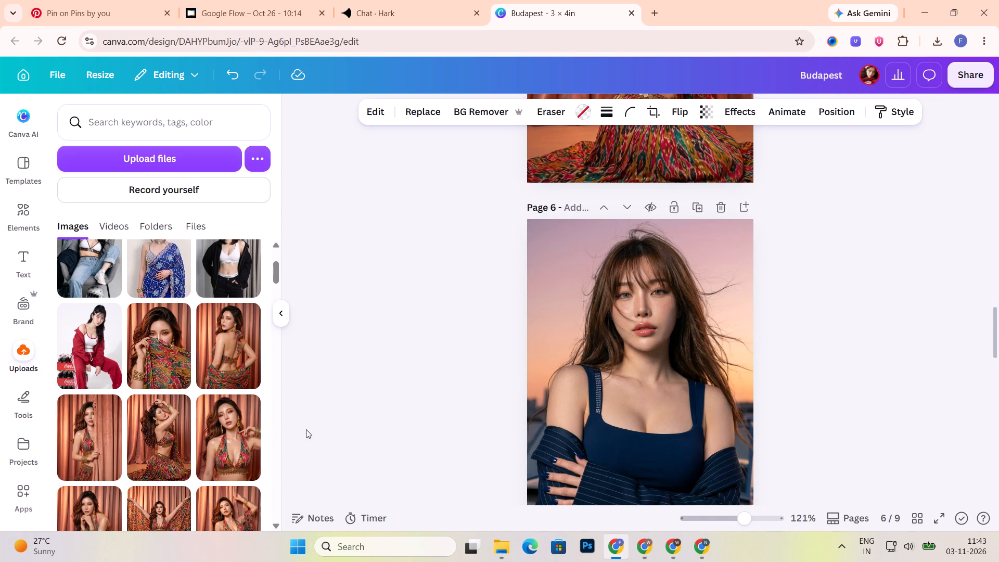
pyautogui.moveTo(234, 443); pyautogui.dragTo(618, 410)
# Replace the page 7 photo with the seated, hands-under-chin image and the page 8 photo with the outspread-arms image.
pyautogui.scroll(-3, 840, 297)
pyautogui.scroll(-2, 904, 285)
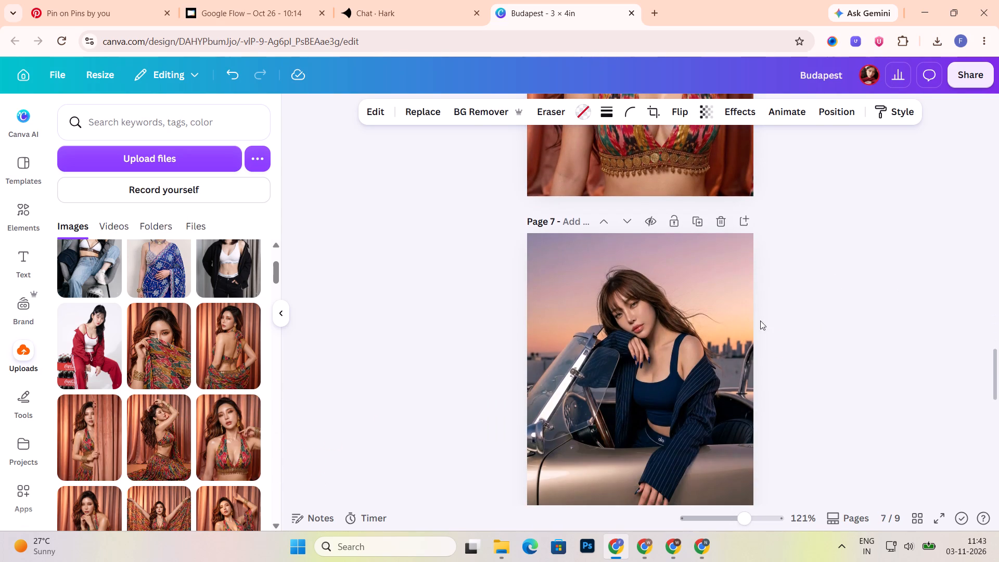
pyautogui.scroll(-2, 217, 379)
pyautogui.moveTo(87, 403); pyautogui.dragTo(686, 409)
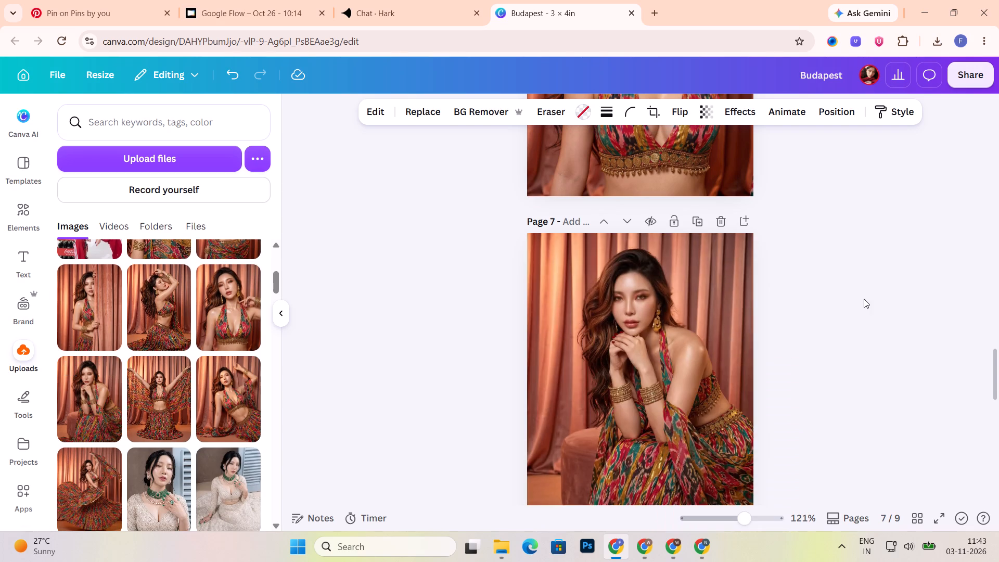
pyautogui.scroll(-4, 864, 299)
pyautogui.moveTo(144, 415); pyautogui.dragTo(610, 409)
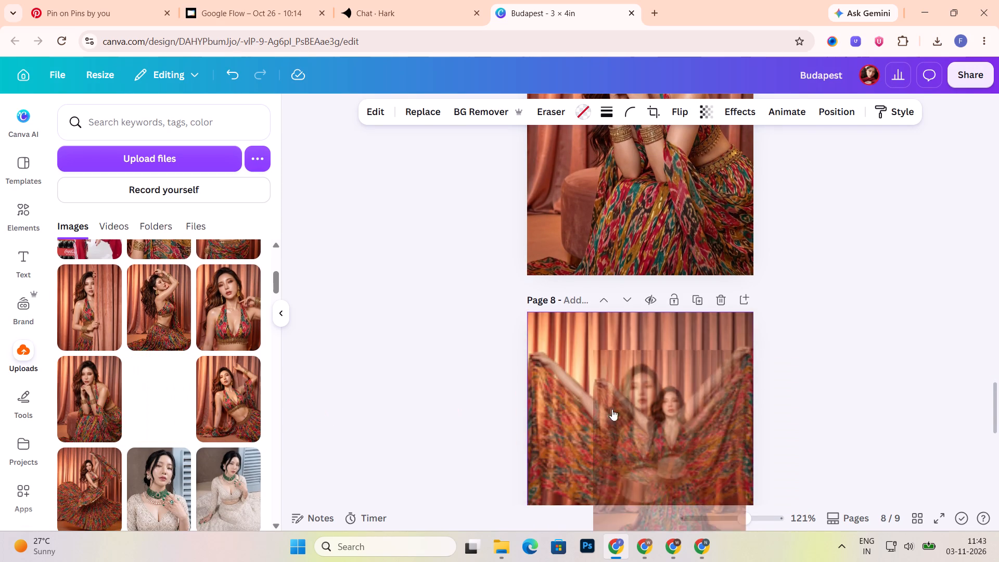
# Replace the page 9 photo with the uploaded image of the woman reclining with one arm raised.
pyautogui.scroll(-6, 844, 306)
pyautogui.moveTo(227, 408); pyautogui.dragTo(630, 410)
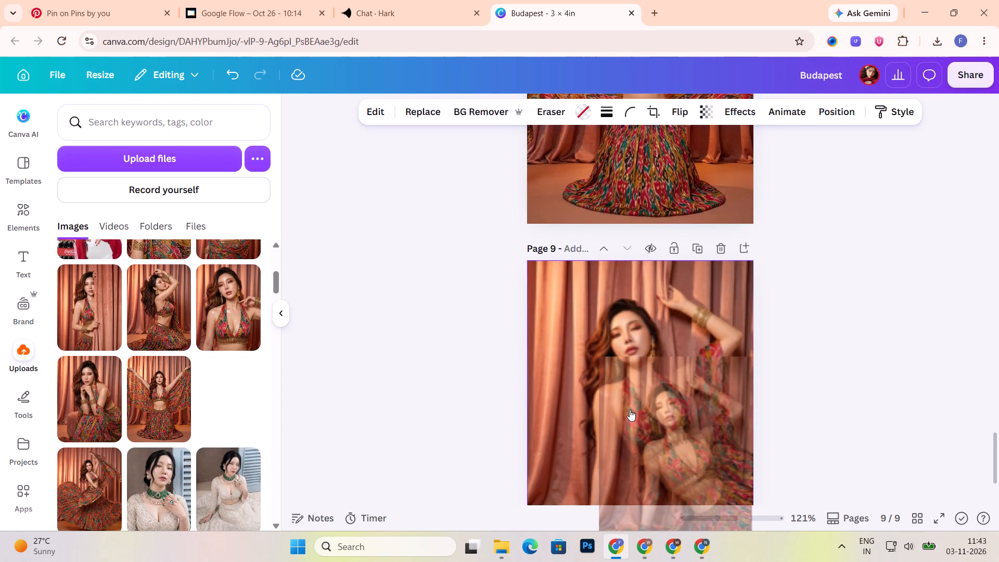
# Duplicate page 9 and replace the photo on the new page 10 with the image of the spread-out twirling skirt.
pyautogui.scroll(-7, 874, 298)
pyautogui.scroll(-2, 219, 380)
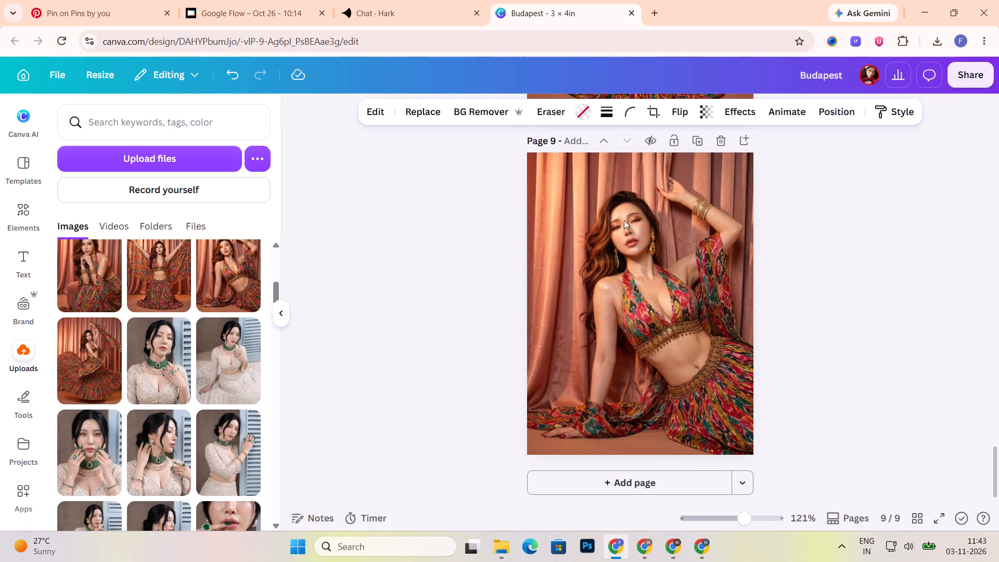
pyautogui.click(700, 142)
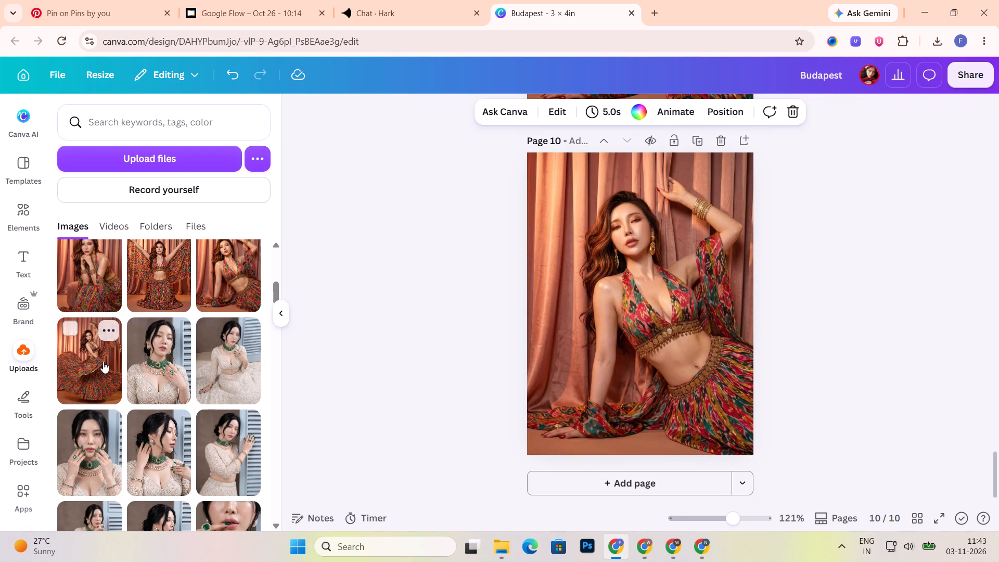
pyautogui.moveTo(103, 362); pyautogui.dragTo(598, 342)
# Review the newly placed photos across the design's pages, ending back at page 1.
pyautogui.scroll(9, 848, 242)
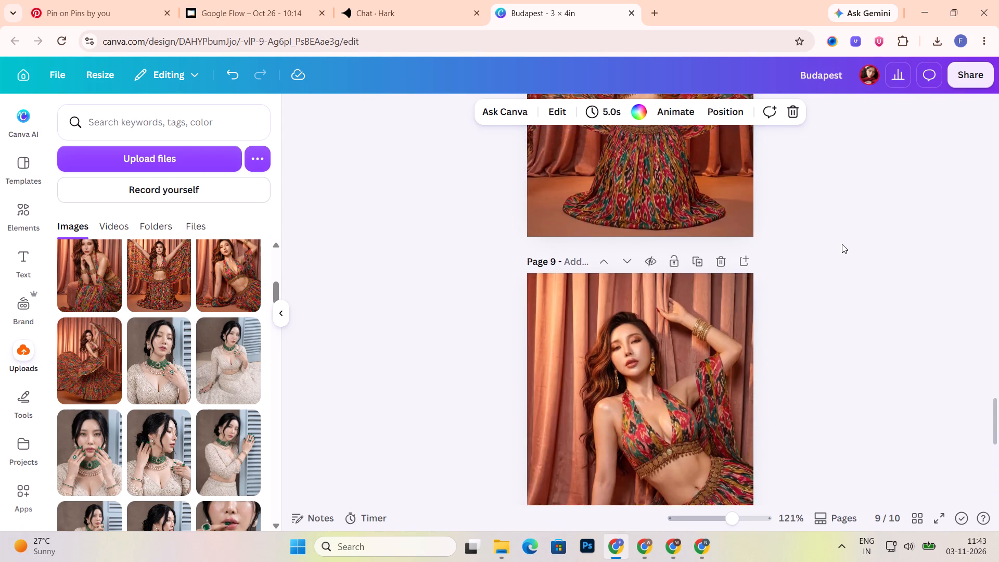
pyautogui.scroll(18, 842, 244)
pyautogui.scroll(-2, 842, 246)
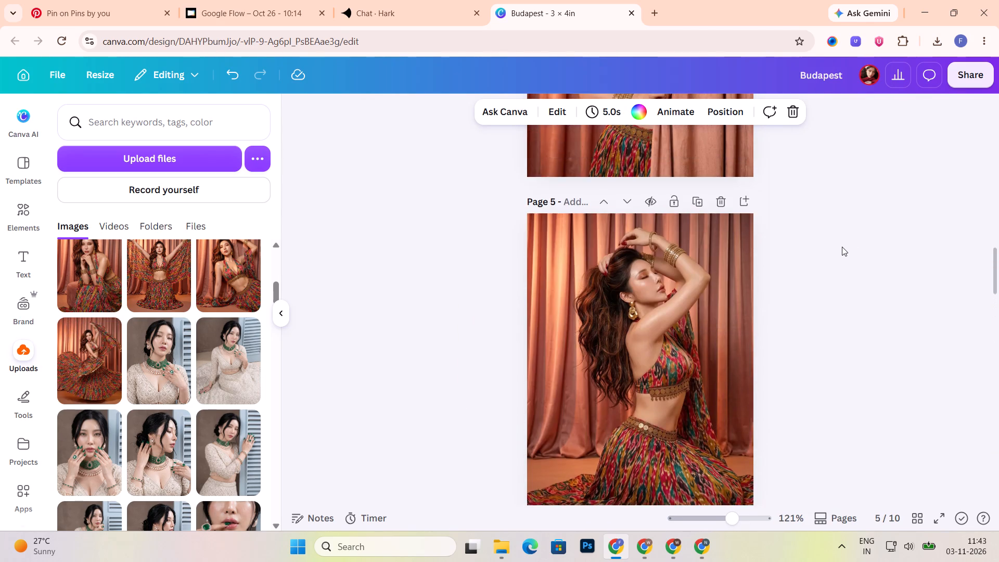
pyautogui.scroll(-5, 842, 247)
pyautogui.scroll(-8, 894, 216)
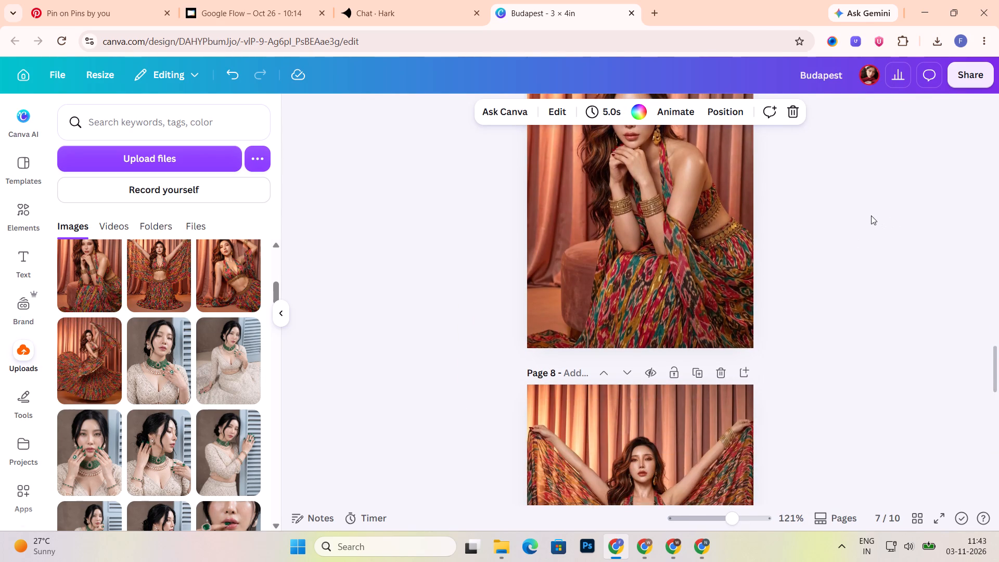
pyautogui.scroll(-2, 871, 215)
pyautogui.scroll(11, 870, 215)
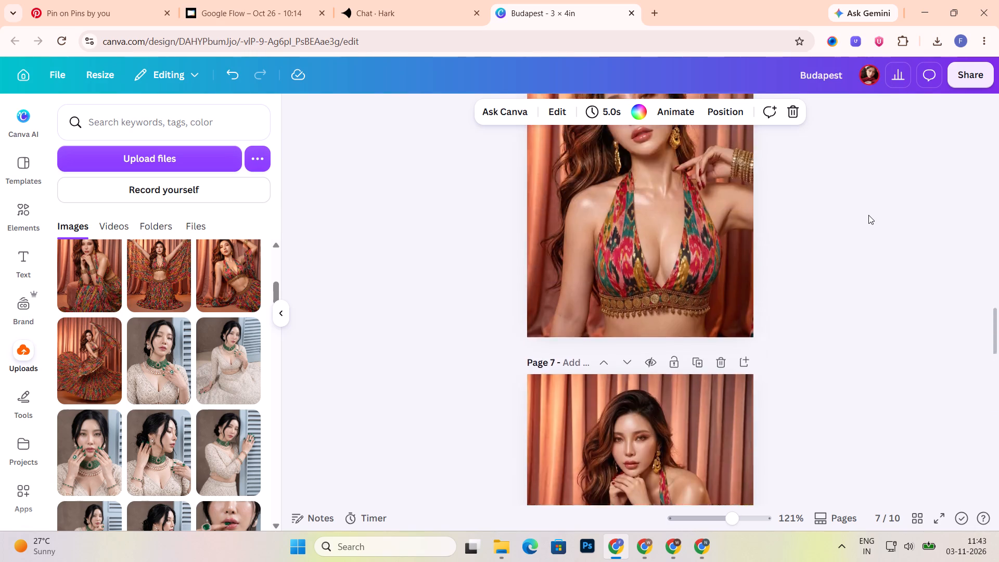
pyautogui.scroll(20, 868, 215)
pyautogui.scroll(4, 868, 215)
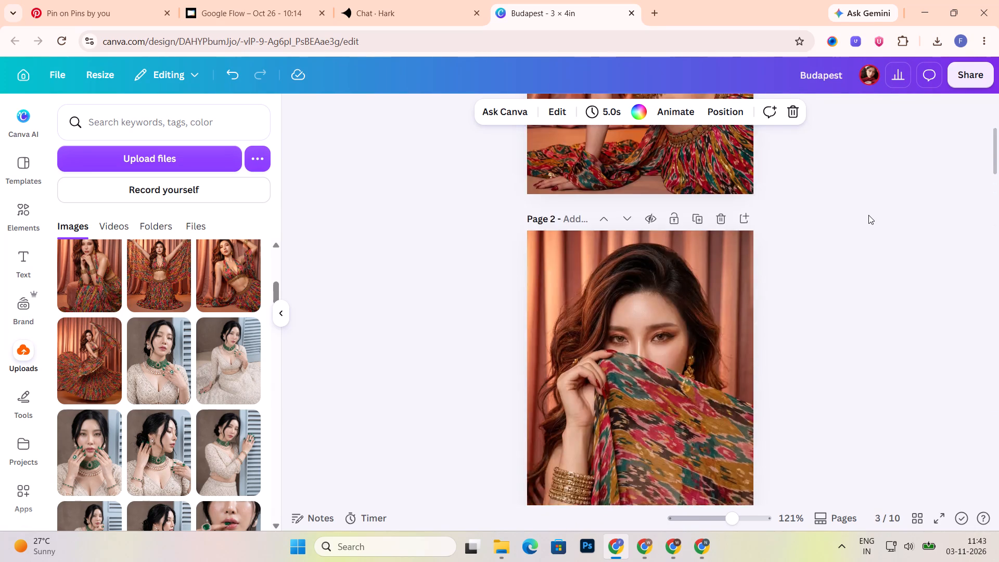
pyautogui.scroll(7, 868, 215)
# Set the colour of the Yasmin Visuals watermark text on page 1 to the design's white.
pyautogui.click(972, 80)
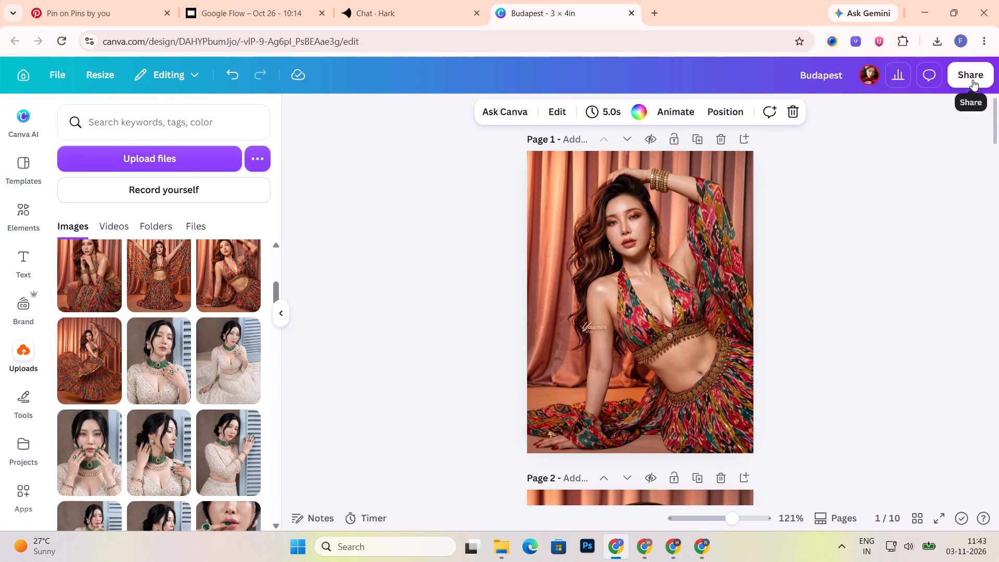
pyautogui.click(478, 222)
pyautogui.click(593, 329)
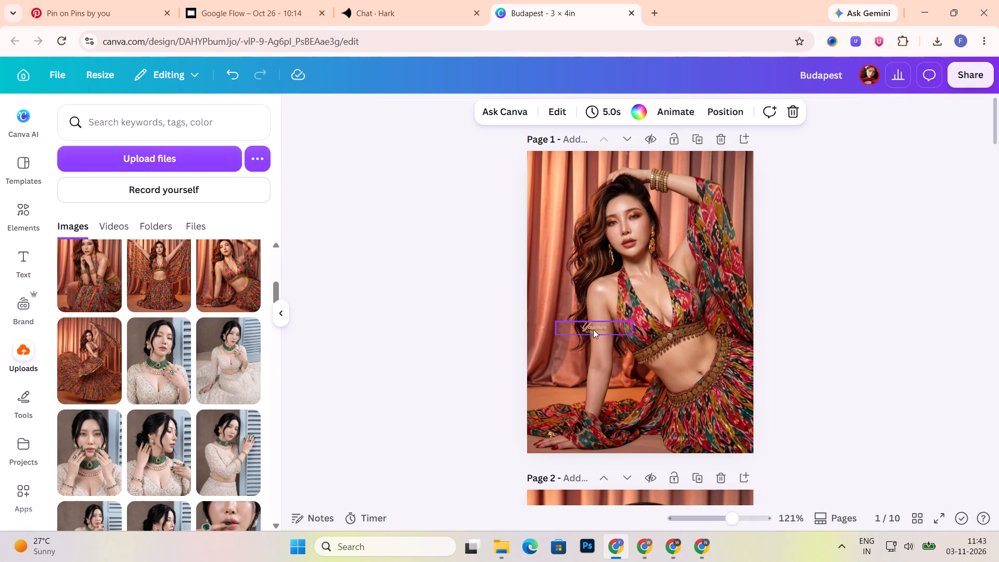
pyautogui.click(571, 109)
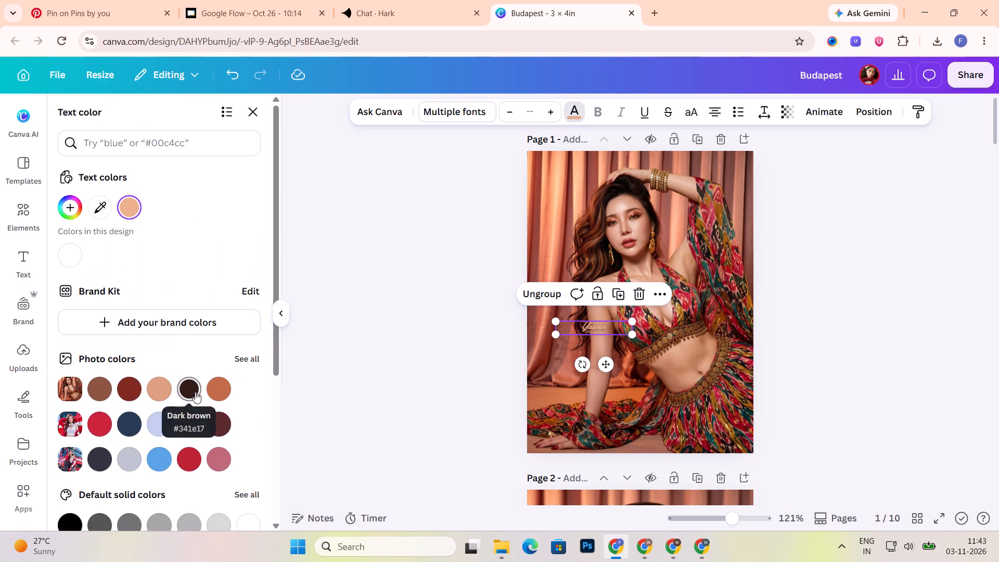
pyautogui.click(195, 392)
pyautogui.click(215, 392)
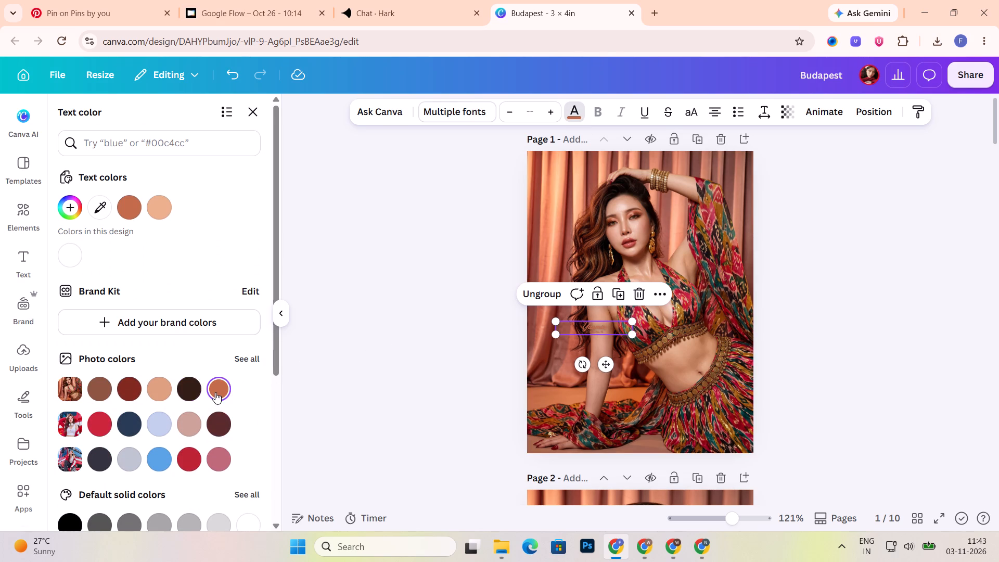
pyautogui.click(131, 388)
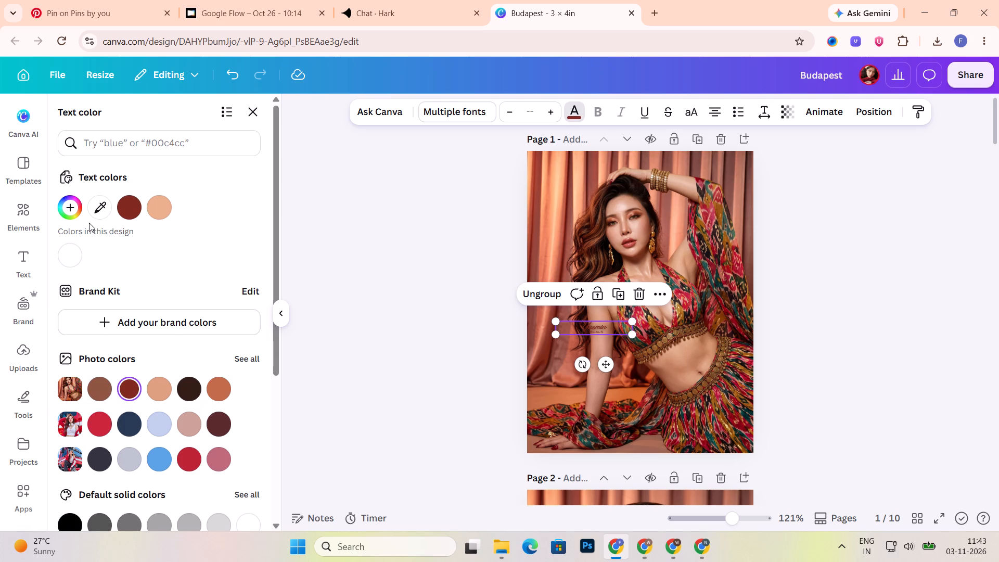
pyautogui.click(69, 256)
pyautogui.doubleClick(926, 273)
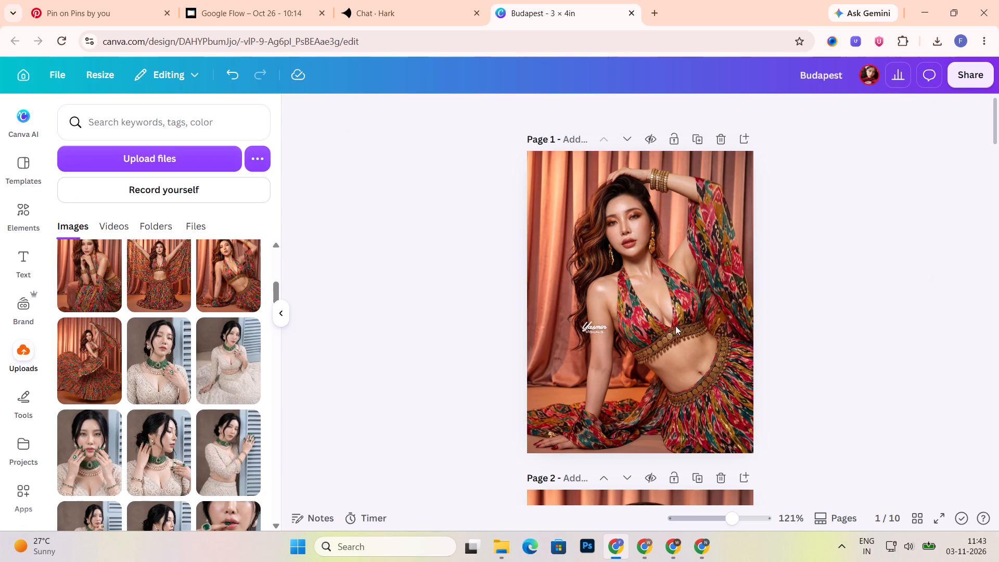
# Move the page 1 Yasmin Visuals watermark to the photo's lower-left area, over the curtain beside the woman's forearm.
pyautogui.moveTo(603, 330); pyautogui.dragTo(622, 416)
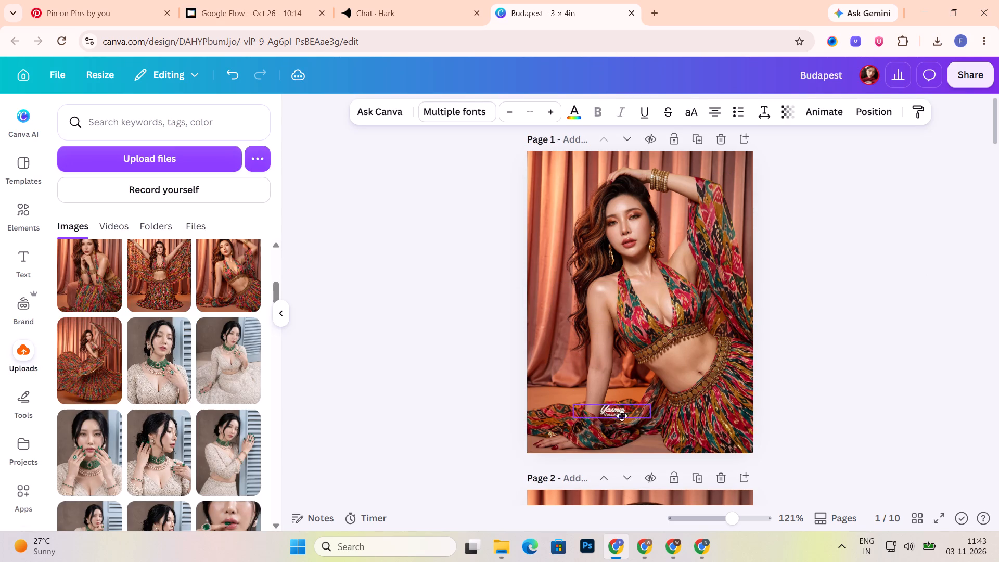
pyautogui.moveTo(622, 416); pyautogui.dragTo(584, 195)
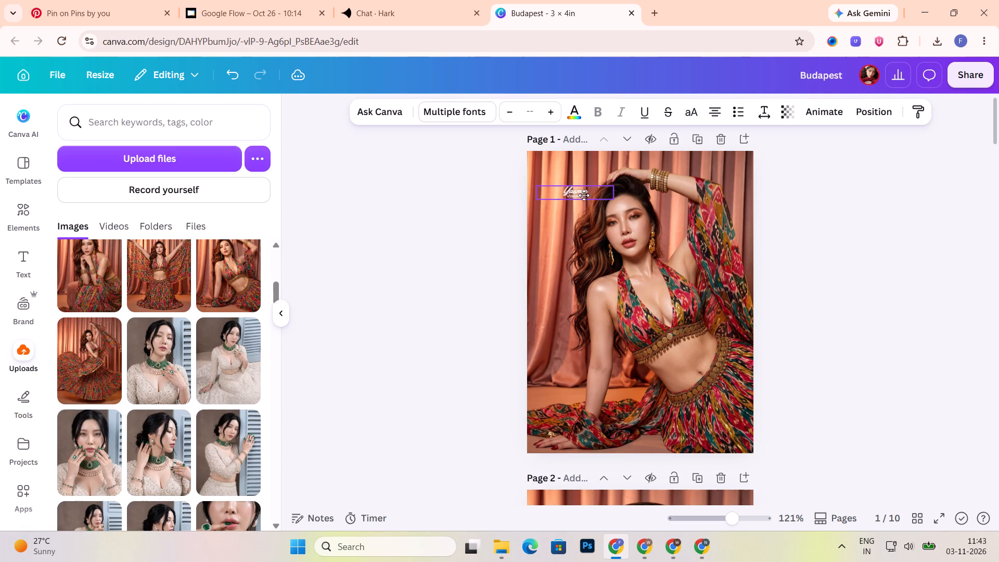
pyautogui.moveTo(584, 195); pyautogui.dragTo(680, 215)
pyautogui.click(887, 249)
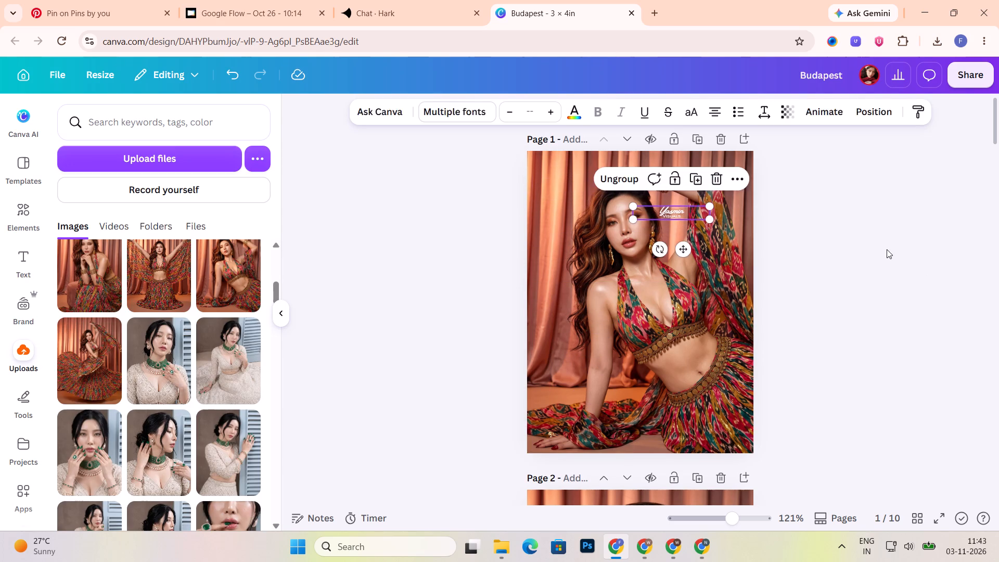
pyautogui.moveTo(681, 207); pyautogui.dragTo(651, 273)
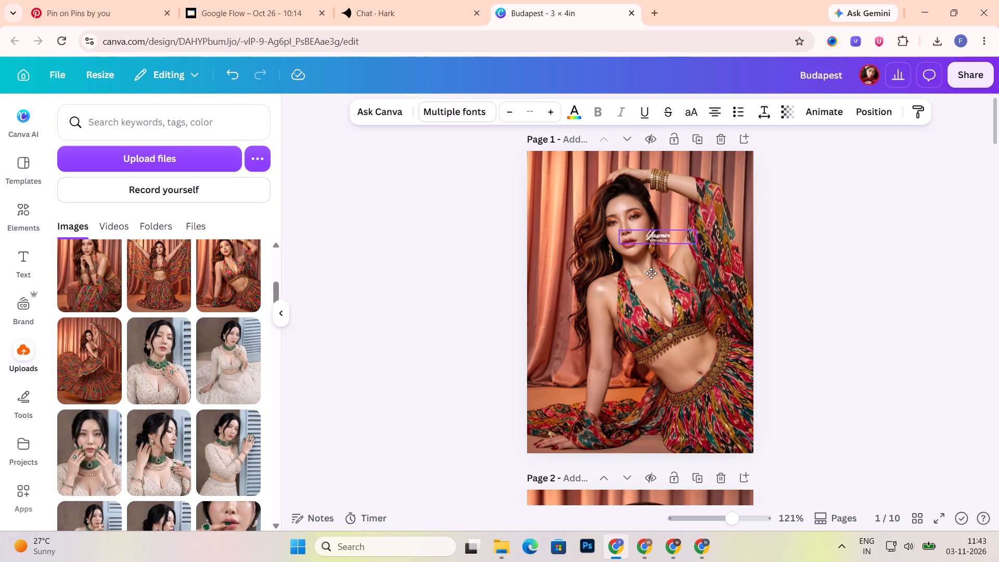
pyautogui.moveTo(651, 273); pyautogui.dragTo(595, 370)
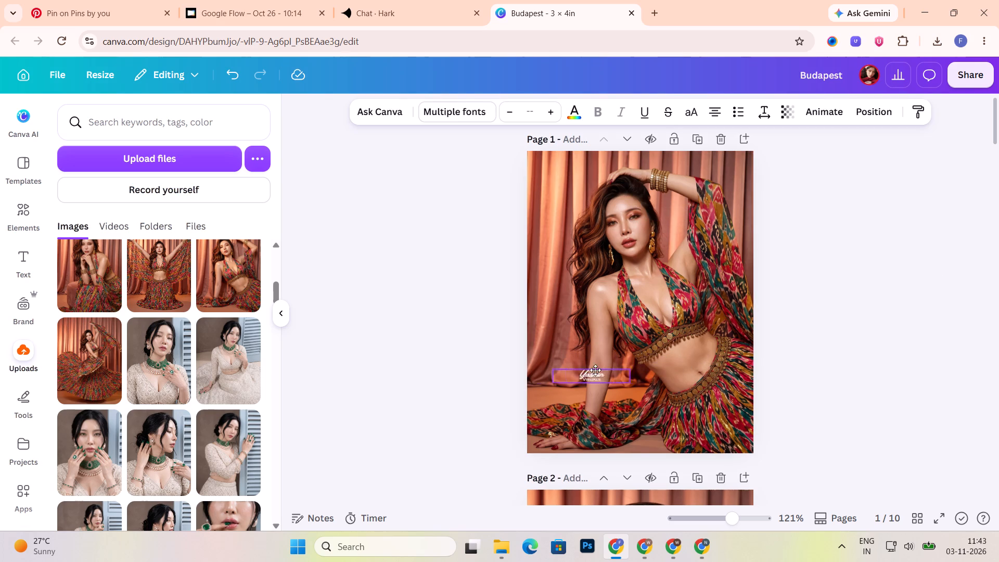
pyautogui.moveTo(595, 370); pyautogui.dragTo(581, 360)
pyautogui.click(998, 295)
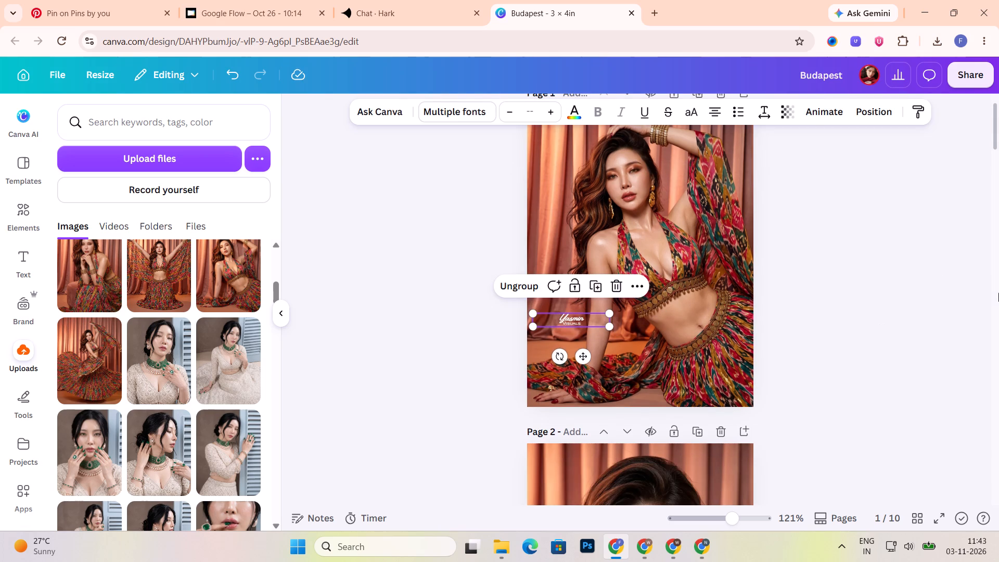
pyautogui.click(893, 292)
# Copy the page 1 watermark onto page 2 and place it at the photo's right edge, beside the earring.
pyautogui.click(584, 319)
pyautogui.hotkey('ctrl', 'c')
pyautogui.scroll(-3, 890, 320)
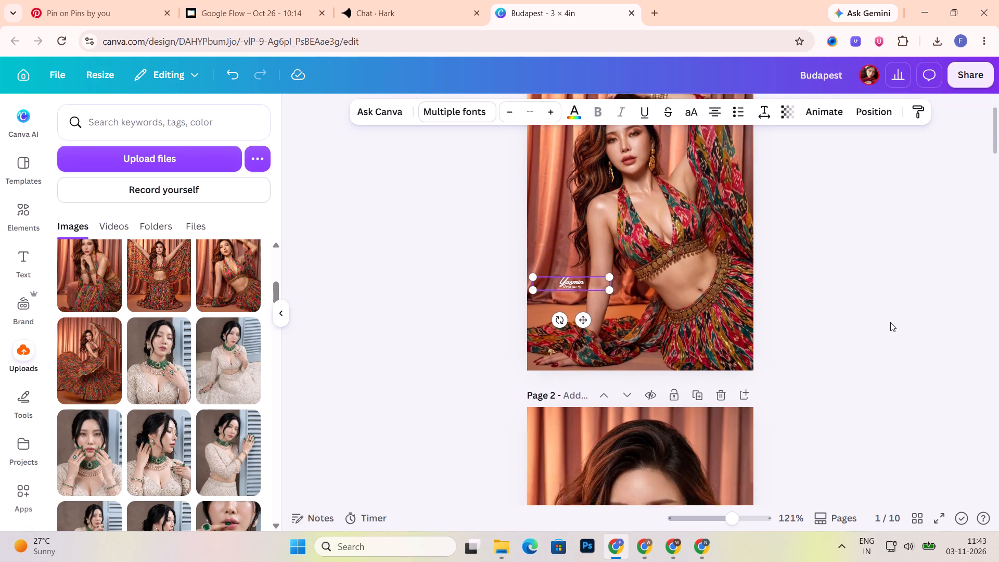
pyautogui.scroll(-1, 891, 320)
pyautogui.hotkey('ctrl', 'v')
pyautogui.moveTo(579, 395); pyautogui.dragTo(729, 304)
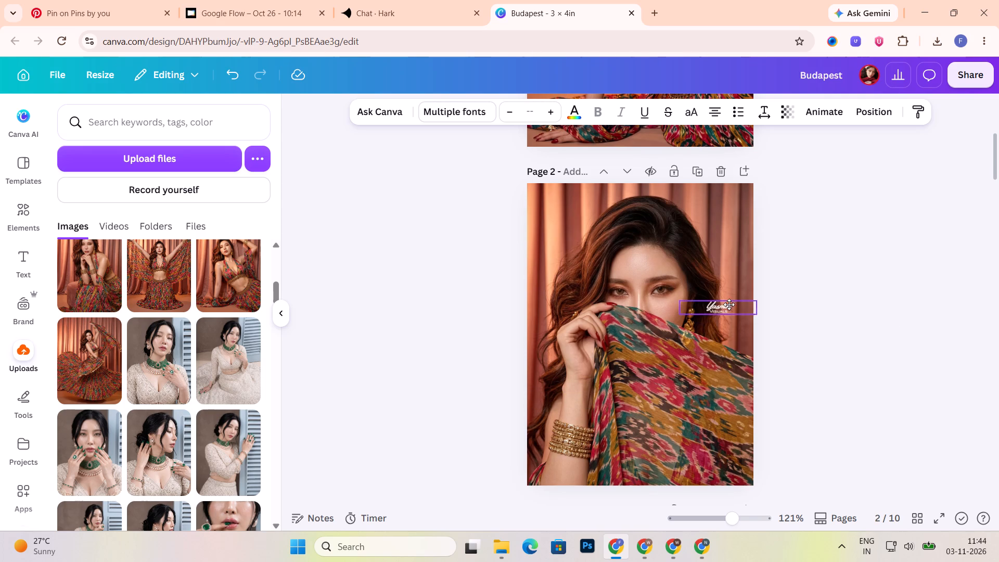
pyautogui.moveTo(729, 304); pyautogui.dragTo(741, 320)
pyautogui.click(833, 316)
# Paste the Yasmin Visuals watermark onto page 3 and shift it slightly upward.
pyautogui.scroll(-3, 852, 319)
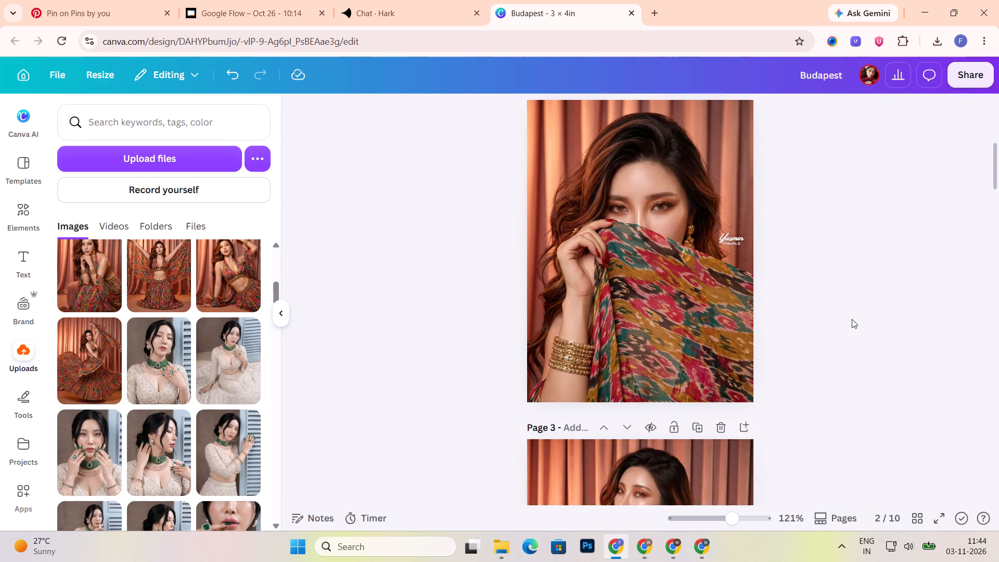
pyautogui.scroll(-2, 852, 320)
pyautogui.hotkey('ctrl', 'v')
pyautogui.moveTo(579, 413); pyautogui.dragTo(578, 399)
pyautogui.click(798, 350)
# Paste the Yasmin Visuals watermark onto page 4 and place it on the foreground curtain, beside the woman's waist and above her hand.
pyautogui.scroll(-5, 868, 299)
pyautogui.hotkey('ctrl', 'v')
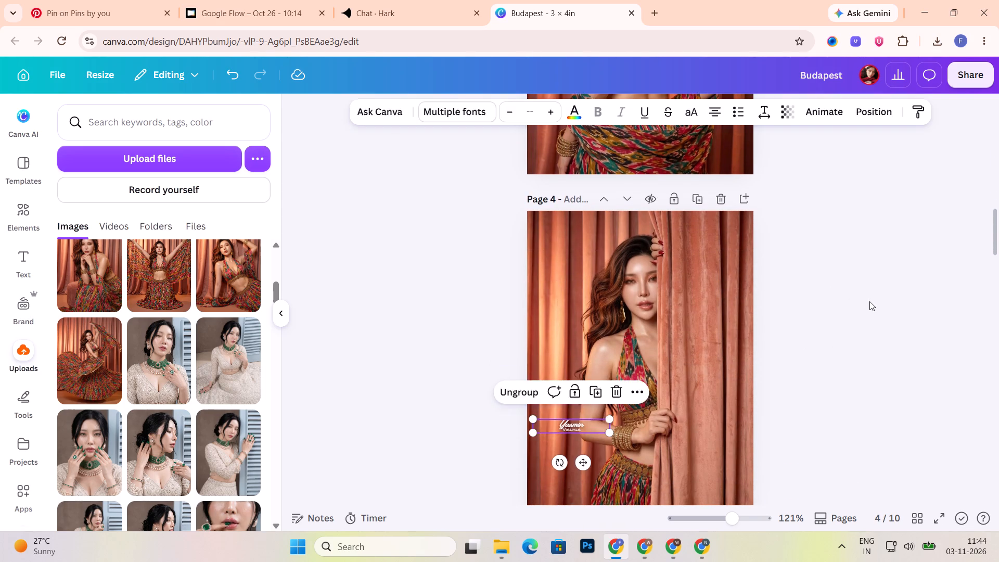
pyautogui.scroll(-2, 869, 301)
pyautogui.scroll(1, 753, 314)
pyautogui.moveTo(574, 362); pyautogui.dragTo(701, 321)
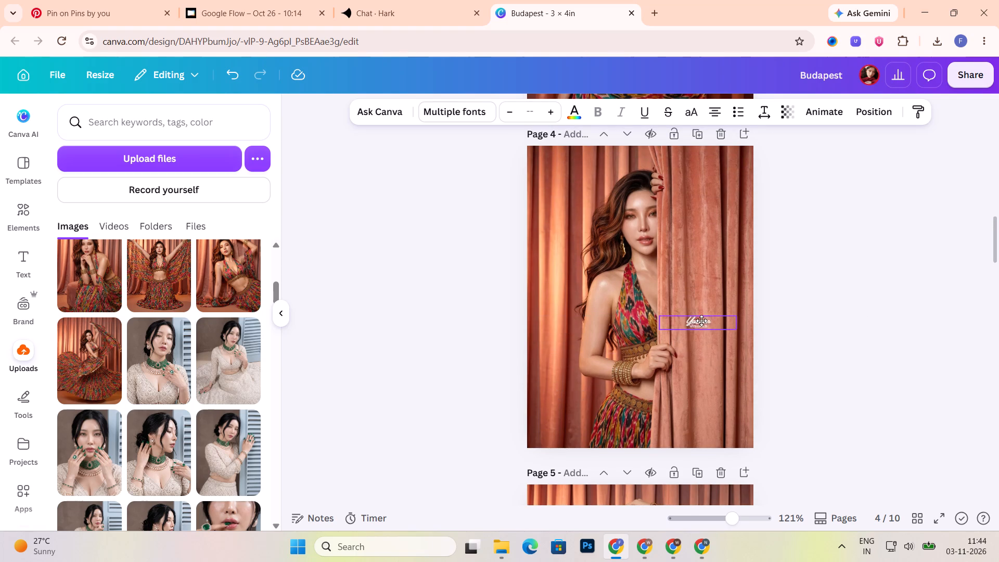
pyautogui.moveTo(701, 321); pyautogui.dragTo(676, 314)
pyautogui.click(840, 308)
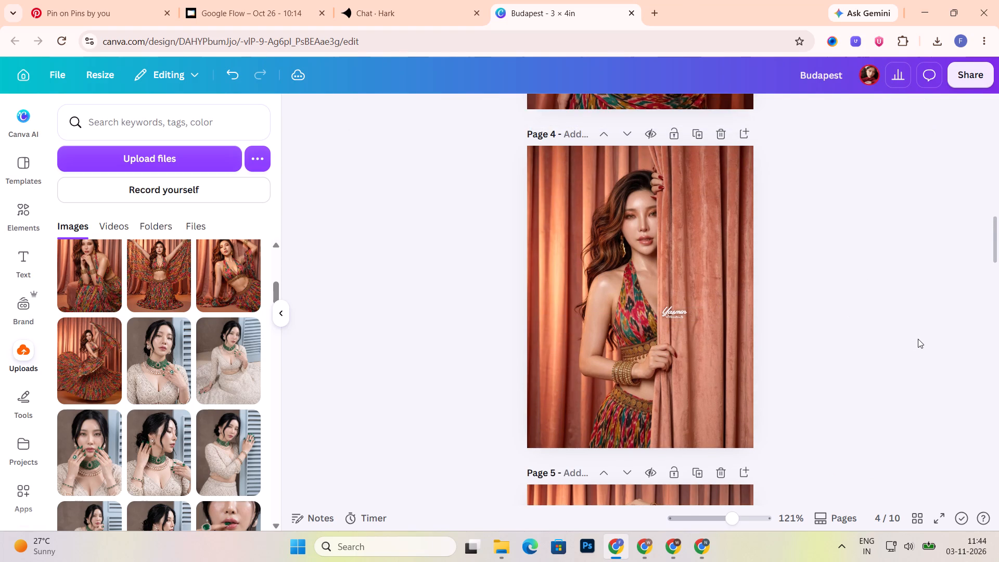
# Paste the Yasmin Visuals watermark onto page 5 and shift it slightly up and to the right.
pyautogui.scroll(-5, 918, 339)
pyautogui.hotkey('ctrl', 'v')
pyautogui.moveTo(581, 376); pyautogui.dragTo(607, 361)
pyautogui.click(843, 334)
# Paste the Yasmin Visuals watermark onto page 6 and place it over the curtain beside the right-hand earring, above the raised hand.
pyautogui.scroll(-6, 849, 320)
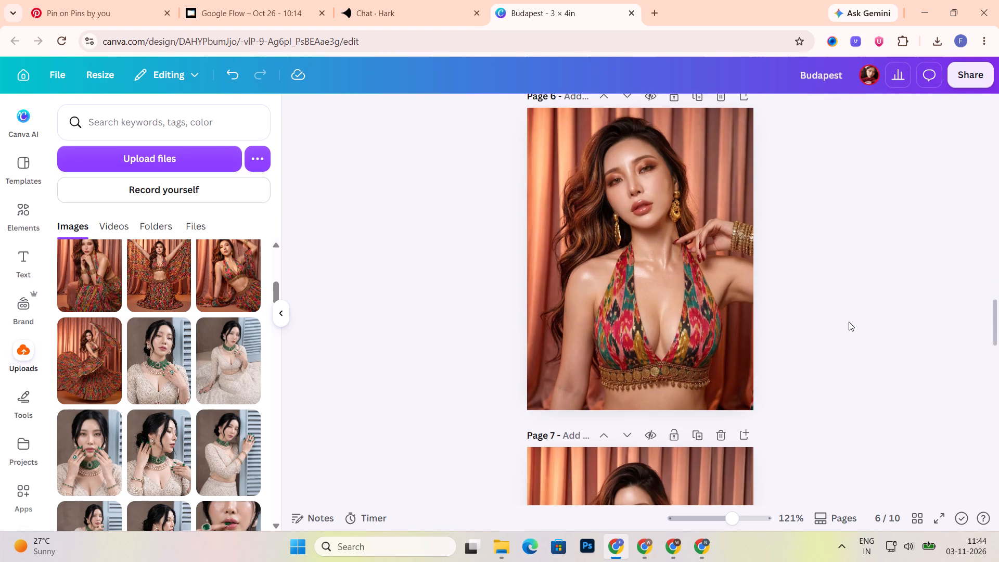
pyautogui.hotkey('ctrl', 'v')
pyautogui.scroll(1, 847, 325)
pyautogui.moveTo(566, 386); pyautogui.dragTo(711, 265)
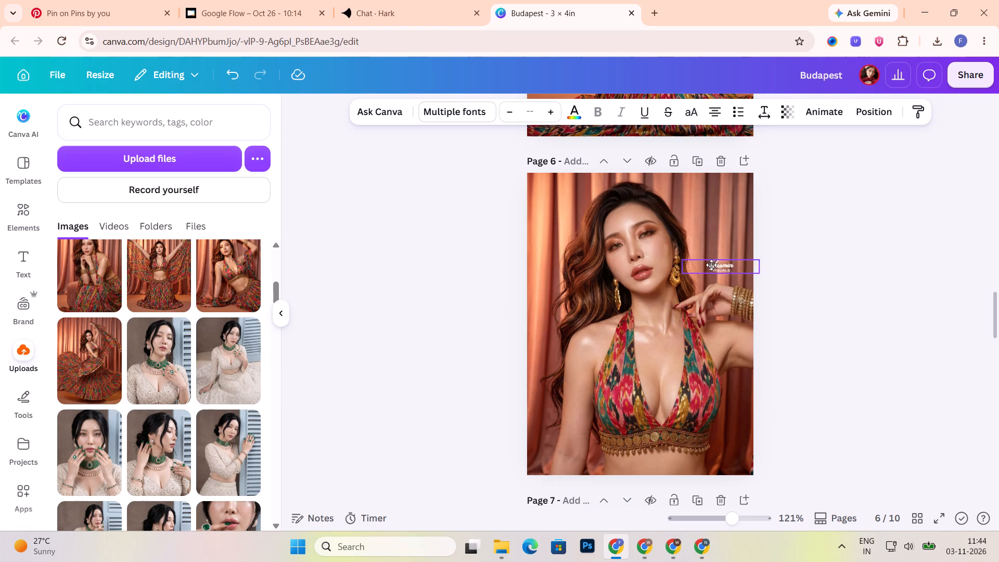
pyautogui.moveTo(711, 265); pyautogui.dragTo(698, 266)
pyautogui.click(774, 290)
# Paste the Yasmin Visuals watermark onto page 7 and place it just above the sofa, left of the woman's bracelets.
pyautogui.scroll(-2, 829, 358)
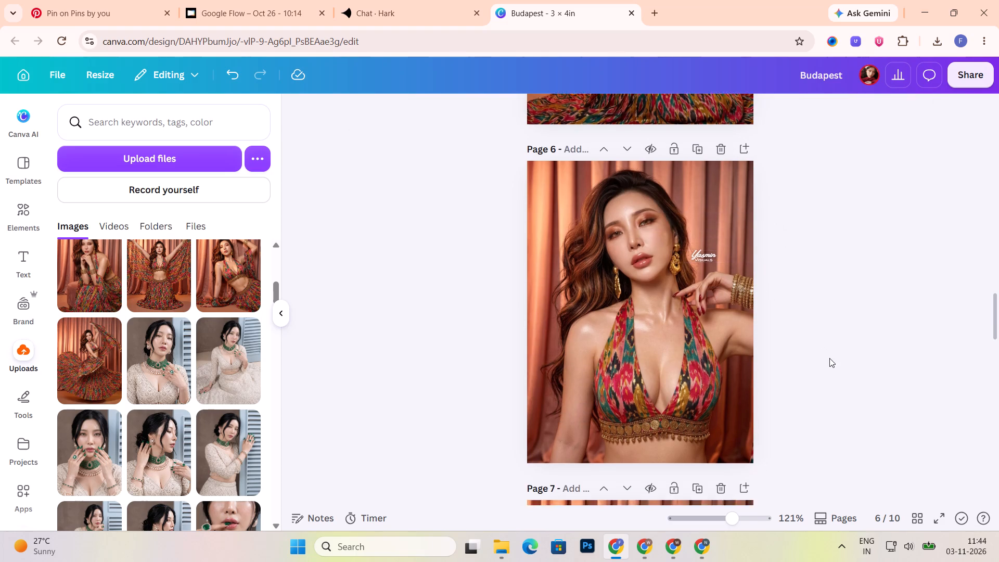
pyautogui.scroll(-4, 829, 358)
pyautogui.hotkey('ctrl', 'v')
pyautogui.scroll(1, 829, 355)
pyautogui.moveTo(575, 404); pyautogui.dragTo(583, 389)
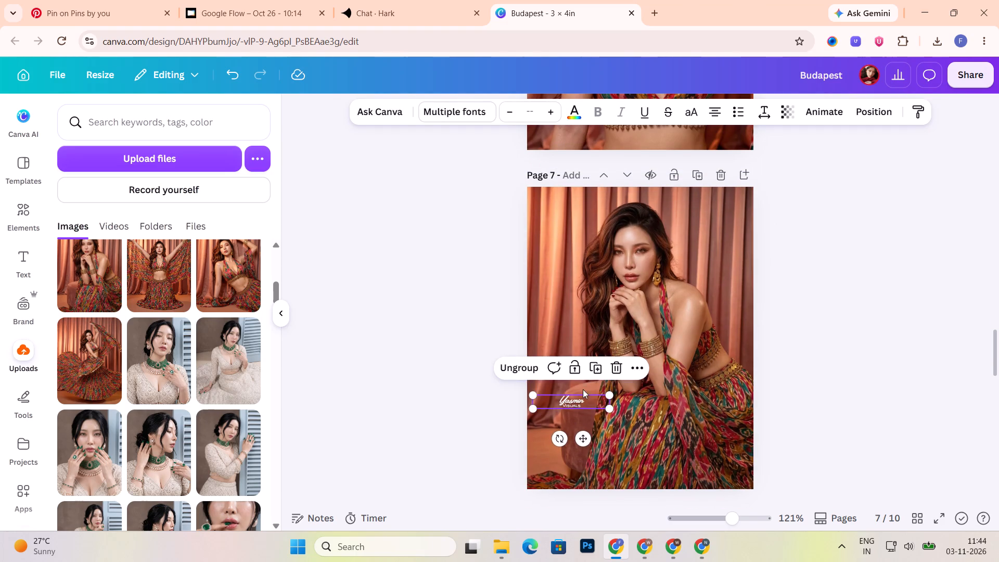
pyautogui.moveTo(583, 389); pyautogui.dragTo(583, 371)
pyautogui.click(893, 311)
# Paste the Yasmin Visuals watermark onto page 8 and place it left of the woman's hips, below the spread fabric.
pyautogui.scroll(-2, 881, 323)
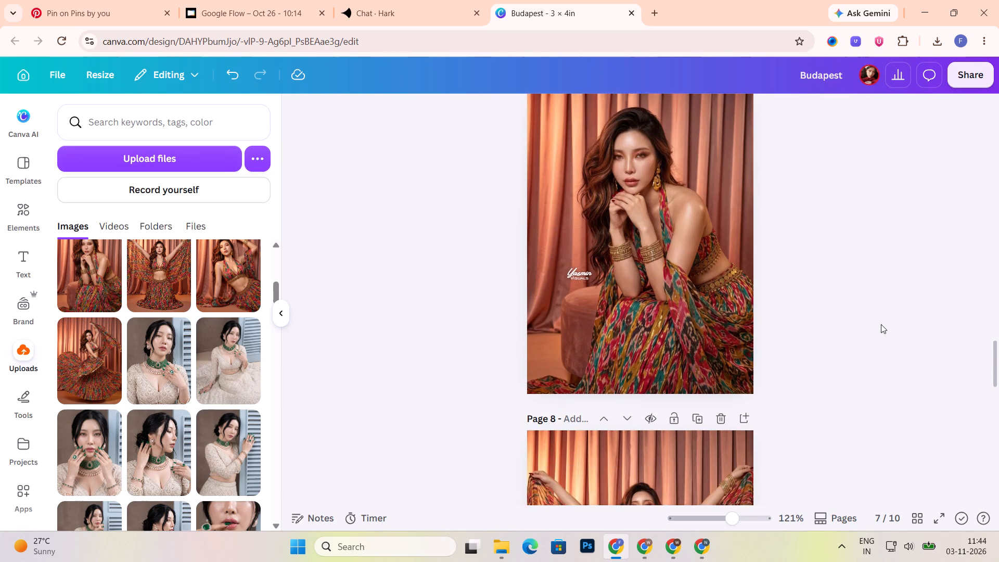
pyautogui.scroll(-3, 880, 324)
pyautogui.hotkey('ctrl', 'v')
pyautogui.moveTo(582, 414); pyautogui.dragTo(708, 421)
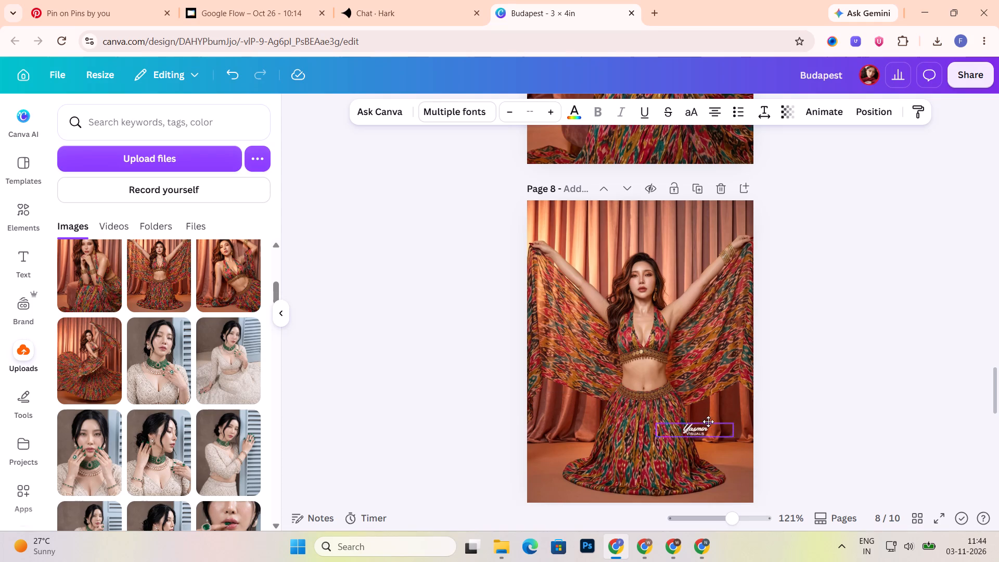
pyautogui.moveTo(708, 421); pyautogui.dragTo(597, 406)
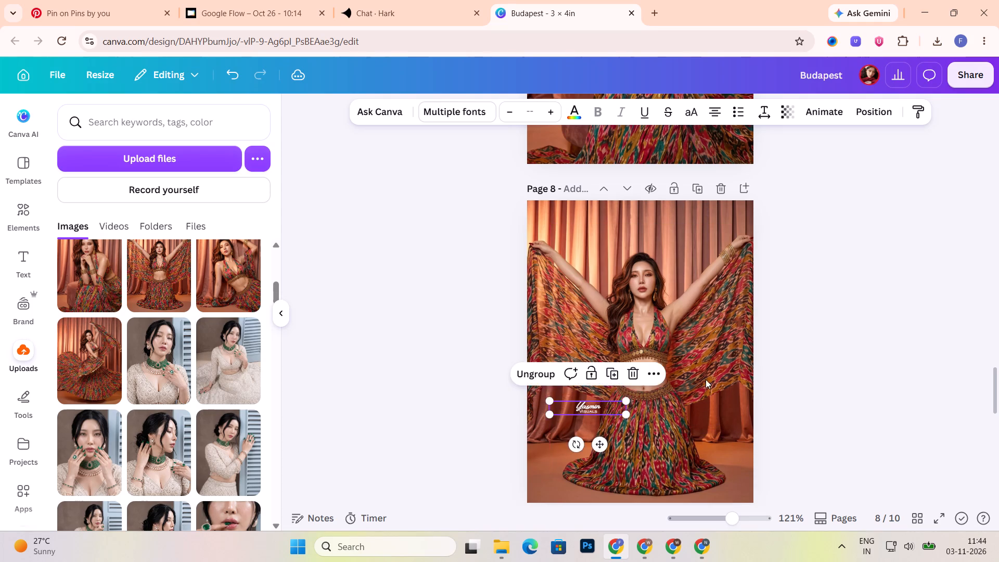
pyautogui.click(795, 359)
# Paste the Yasmin Visuals watermark onto page 9 and place it over the curtain, left of the woman's lowered arm.
pyautogui.scroll(-6, 839, 342)
pyautogui.hotkey('ctrl', 'v')
pyautogui.scroll(1, 741, 360)
pyautogui.moveTo(569, 426); pyautogui.dragTo(580, 411)
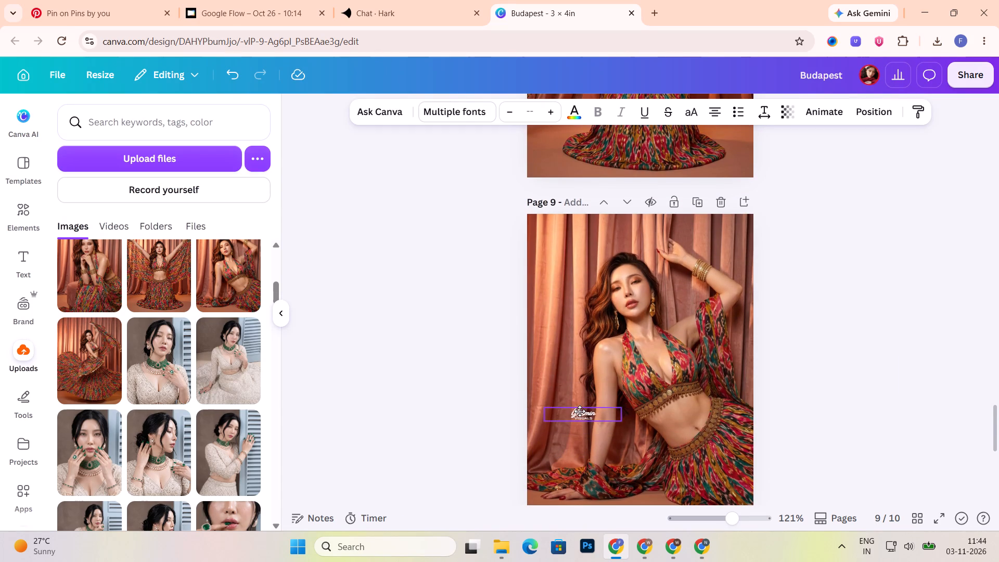
pyautogui.moveTo(580, 411); pyautogui.dragTo(577, 411)
pyautogui.click(859, 363)
# Paste the Yasmin Visuals watermark onto page 10 and place it over the curtain, left of the hair and above the flared skirt.
pyautogui.scroll(-6, 873, 330)
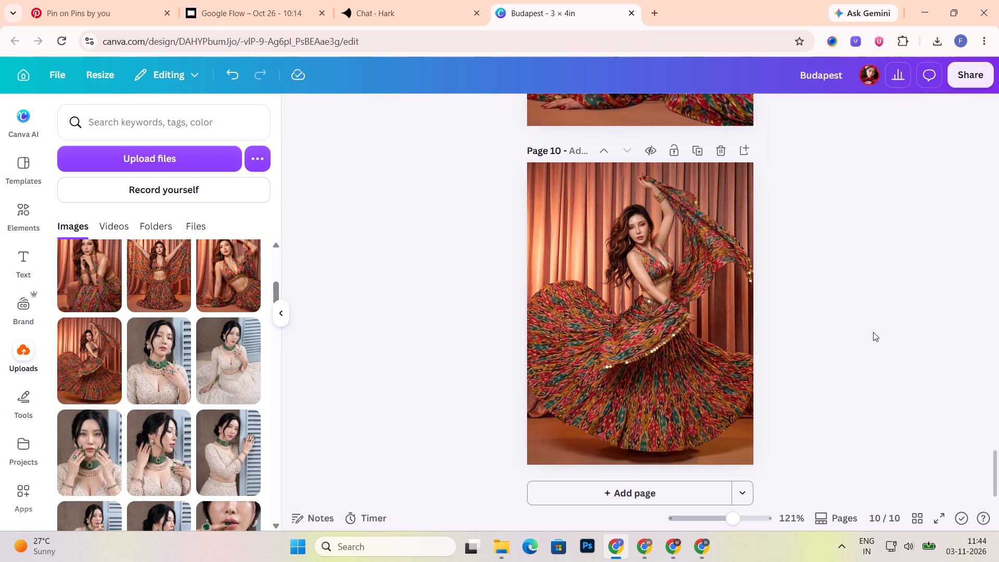
pyautogui.hotkey('ctrl', 'v')
pyautogui.scroll(1, 873, 332)
pyautogui.moveTo(580, 443); pyautogui.dragTo(597, 334)
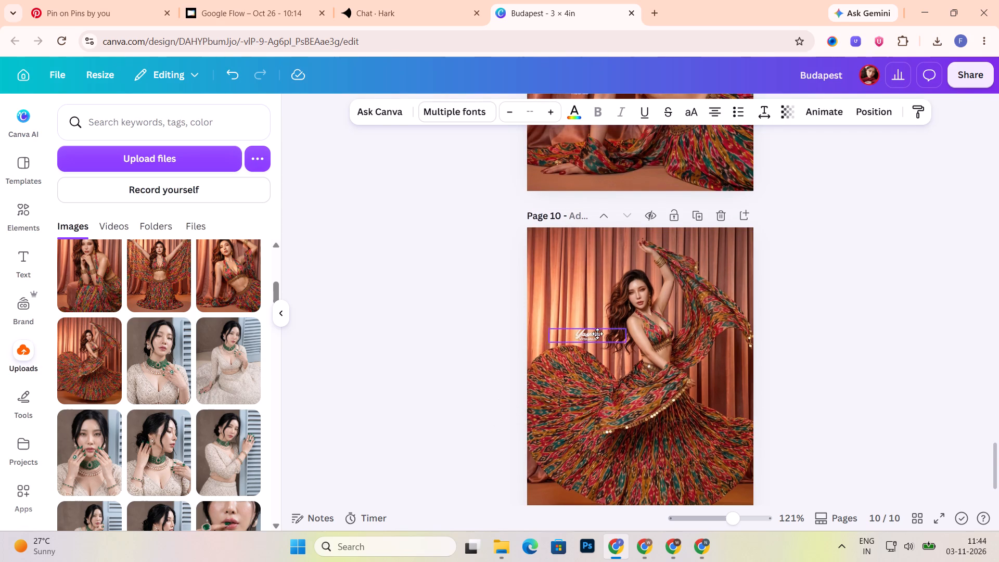
pyautogui.moveTo(597, 334); pyautogui.dragTo(595, 332)
pyautogui.click(872, 320)
# Download all pages of the Budapest design as PNG files.
pyautogui.scroll(-4, 934, 316)
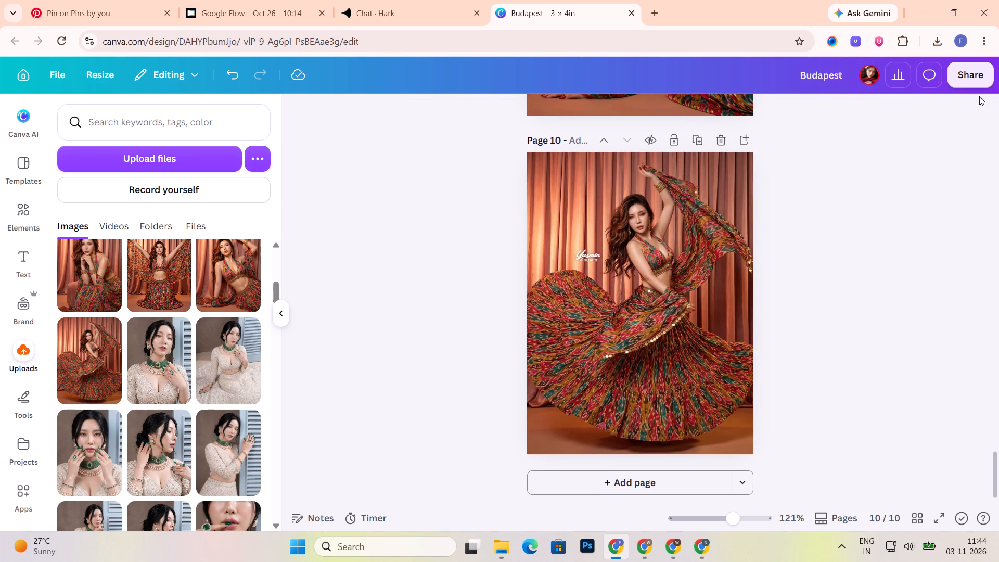
pyautogui.click(971, 82)
pyautogui.click(761, 381)
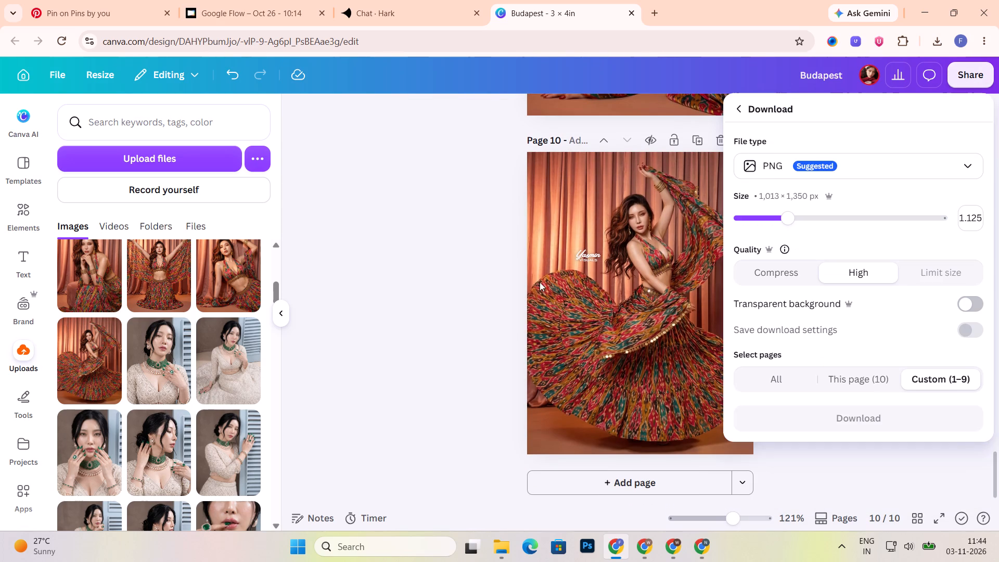
pyautogui.click(778, 382)
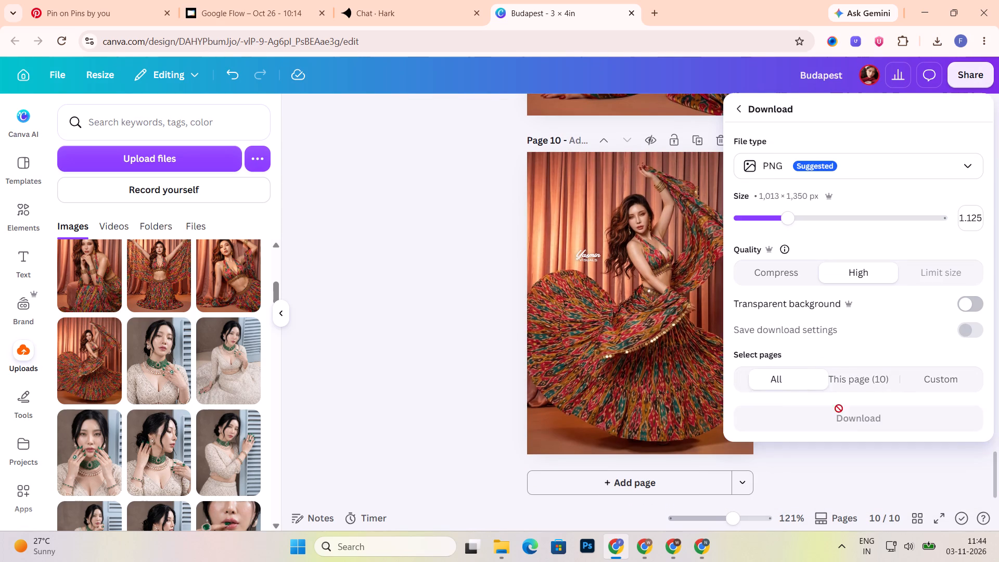
pyautogui.click(863, 423)
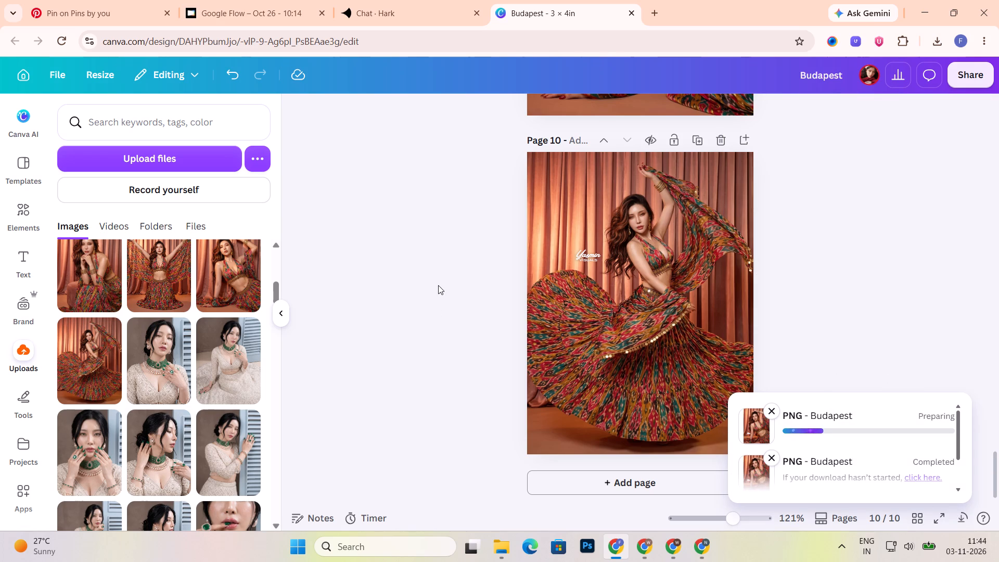
# Switch to the Downloads folder in File Explorer and locate the existing Budapest folder.
pyautogui.click(496, 548)
pyautogui.scroll(-2, 633, 309)
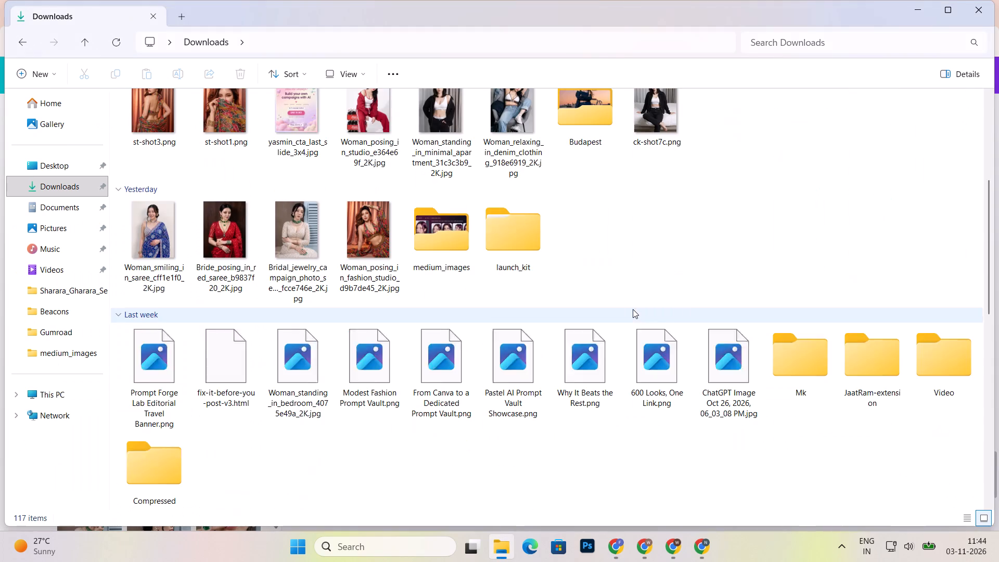
pyautogui.scroll(1, 684, 292)
pyautogui.click(838, 271)
pyautogui.click(599, 278)
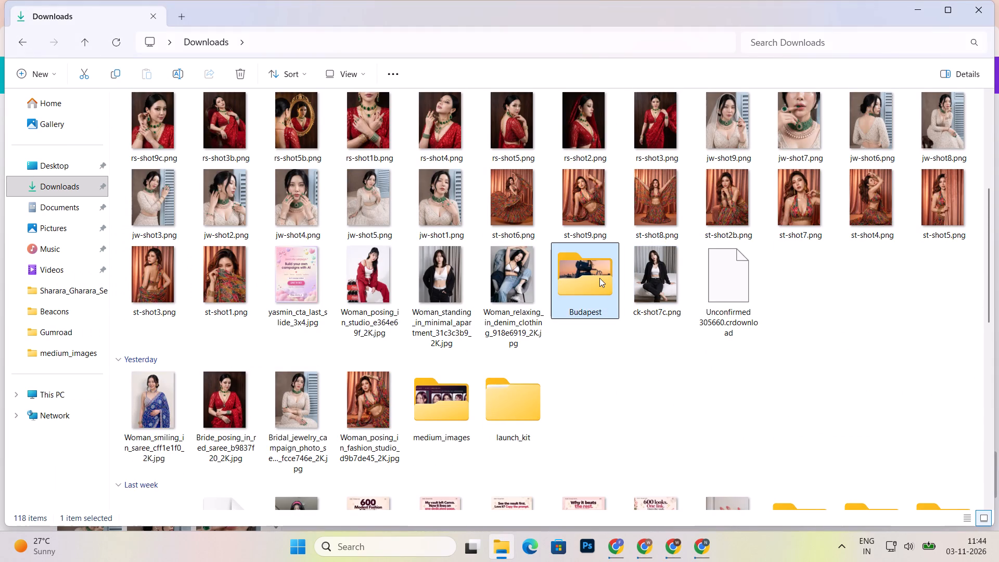
# In Google Drive's Budapest folder, sort the files by date modified from new to old and examine the newest uploads.
pyautogui.click(703, 556)
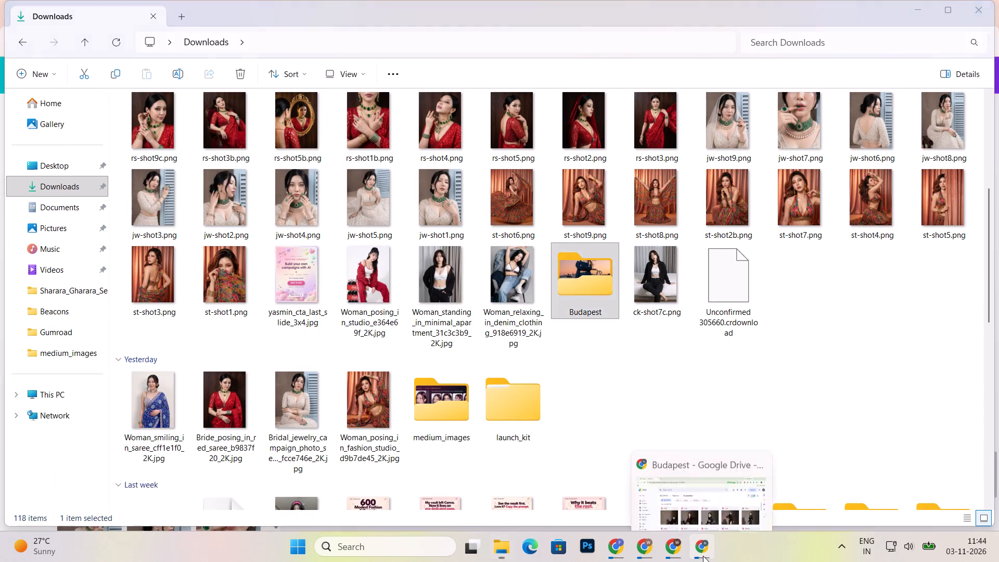
pyautogui.scroll(-2, 814, 290)
pyautogui.scroll(3, 815, 292)
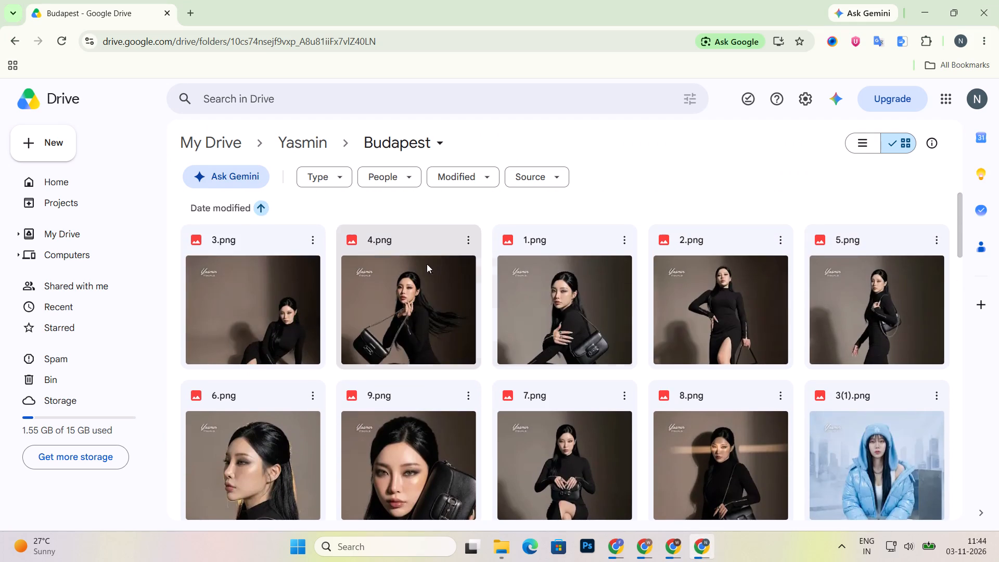
pyautogui.click(262, 208)
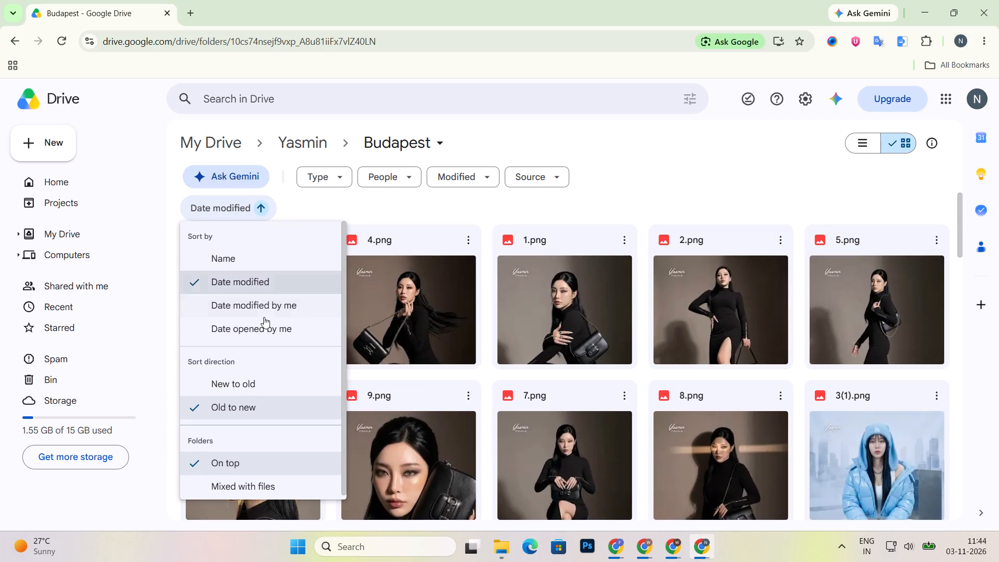
pyautogui.click(264, 381)
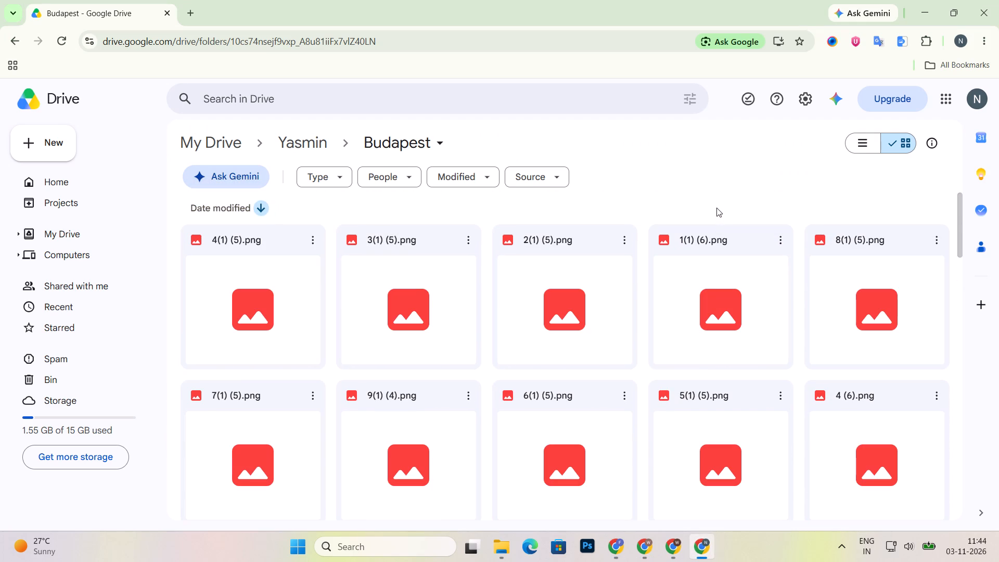
pyautogui.scroll(-2, 740, 188)
pyautogui.scroll(-3, 716, 250)
pyautogui.scroll(6, 695, 290)
# Restore the Drive folder's sort direction to old to new and close the Drive window.
pyautogui.click(262, 203)
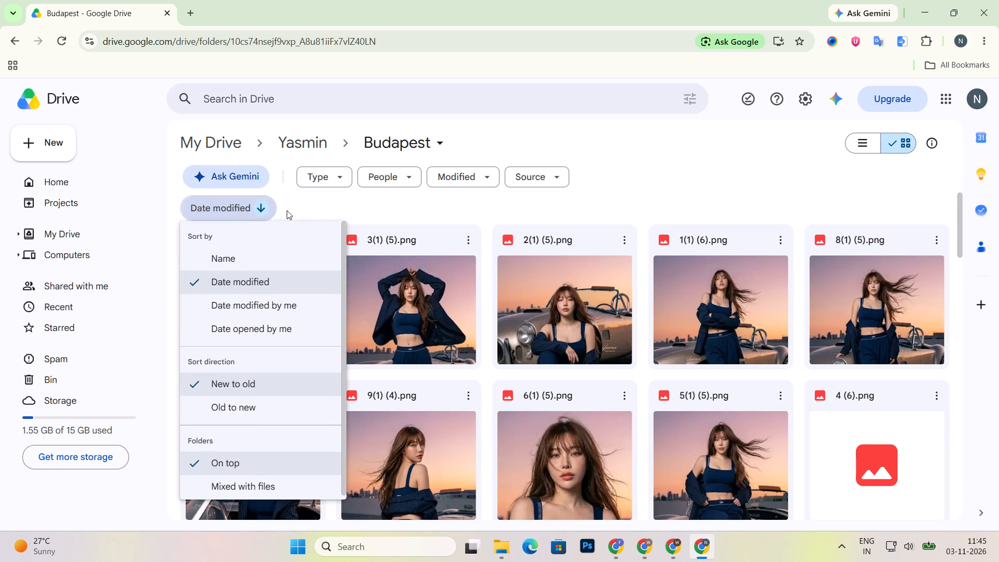
pyautogui.click(241, 407)
pyautogui.scroll(3, 708, 218)
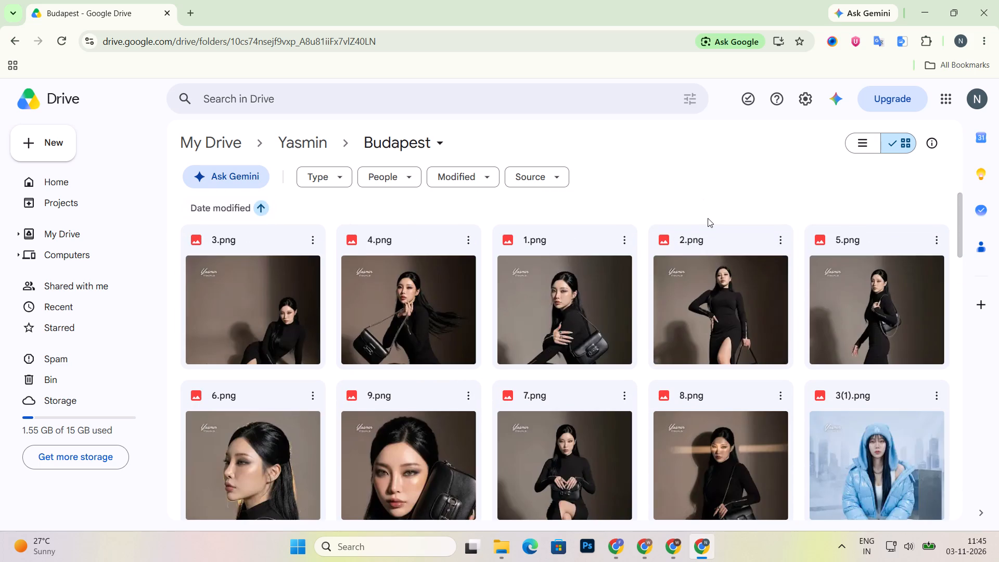
pyautogui.click(990, 9)
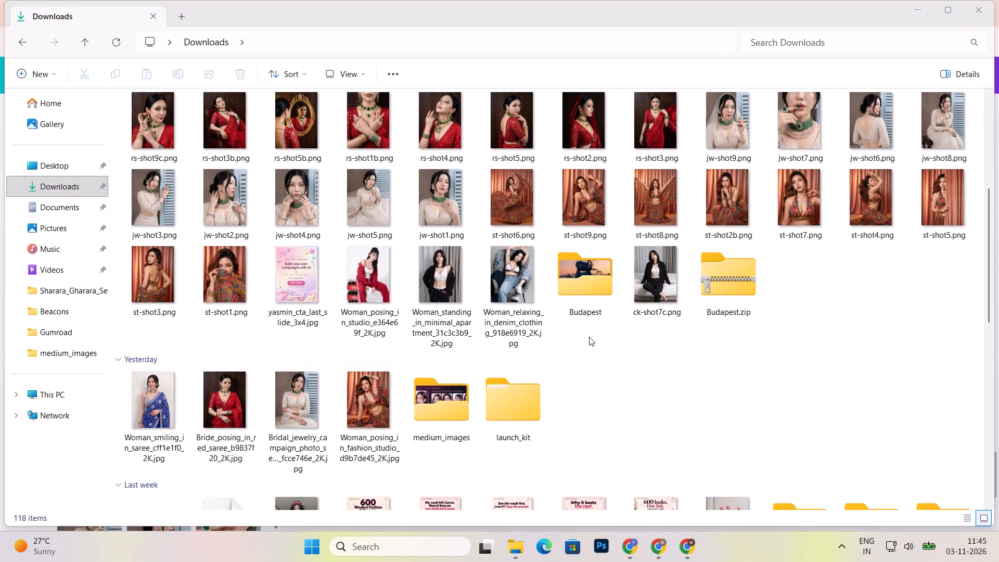
# Delete the old unzipped Budapest folder from Downloads.
pyautogui.click(584, 295)
pyautogui.press('Delete')
pyautogui.click(777, 279)
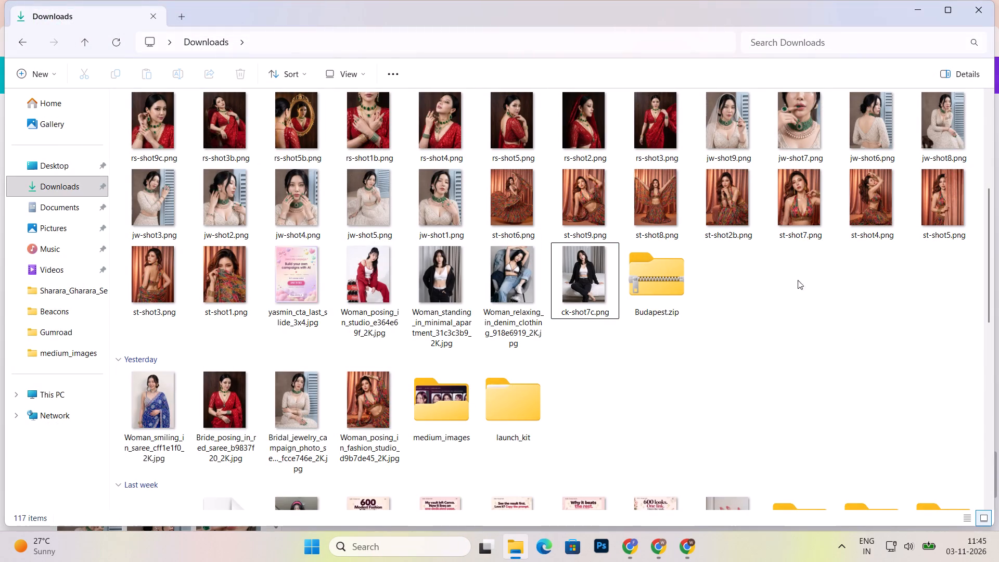
# Switch to Chrome, reopen Google Drive in the other browser profile and go up to the Yasmin folder.
pyautogui.scroll(2, 799, 282)
pyautogui.scroll(-2, 799, 282)
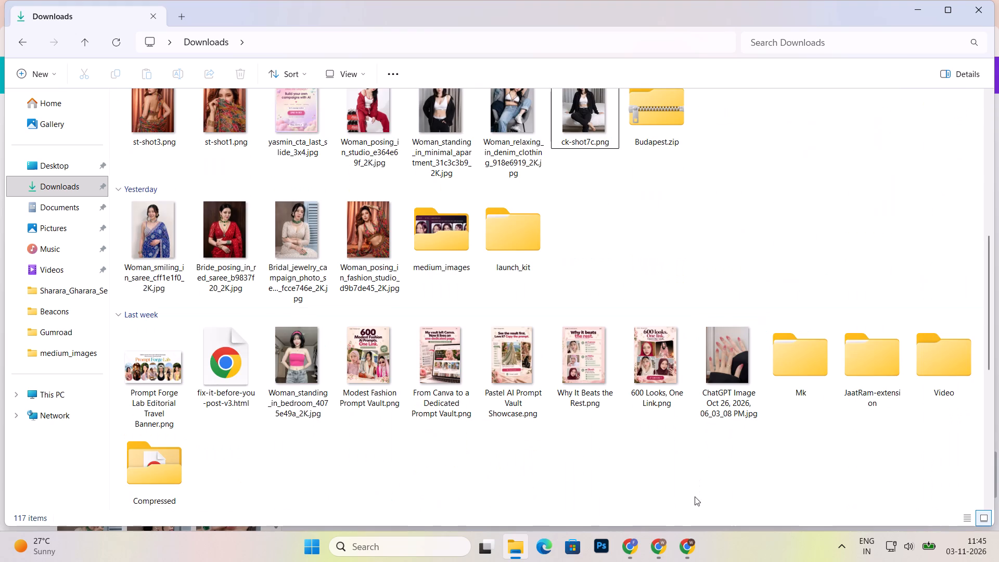
pyautogui.click(688, 541)
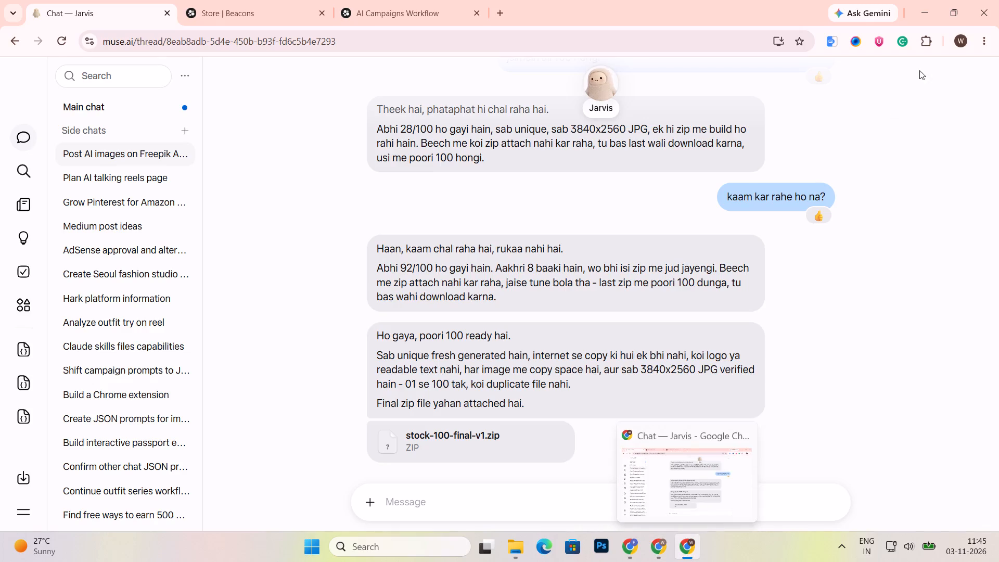
pyautogui.click(964, 42)
pyautogui.click(824, 334)
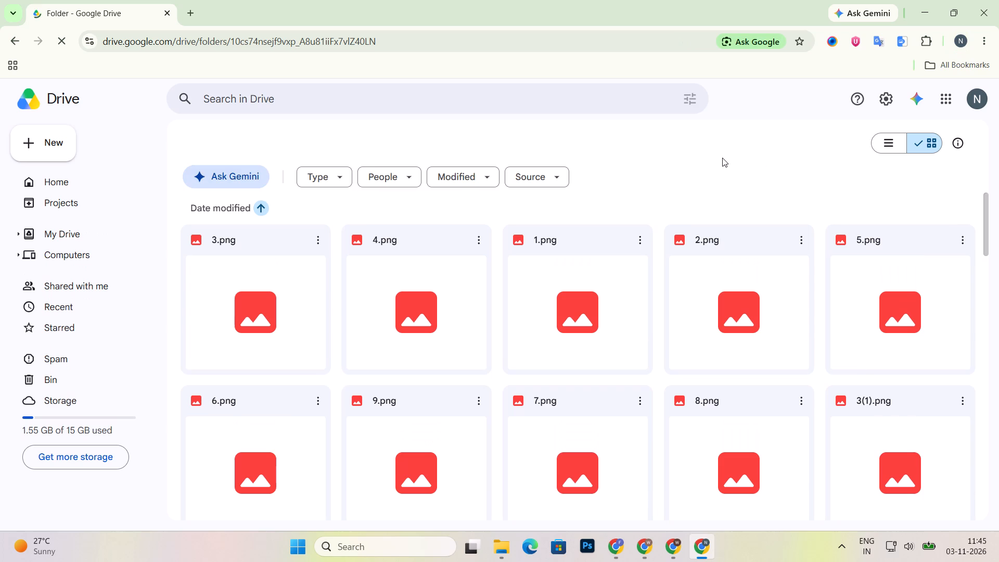
pyautogui.click(301, 145)
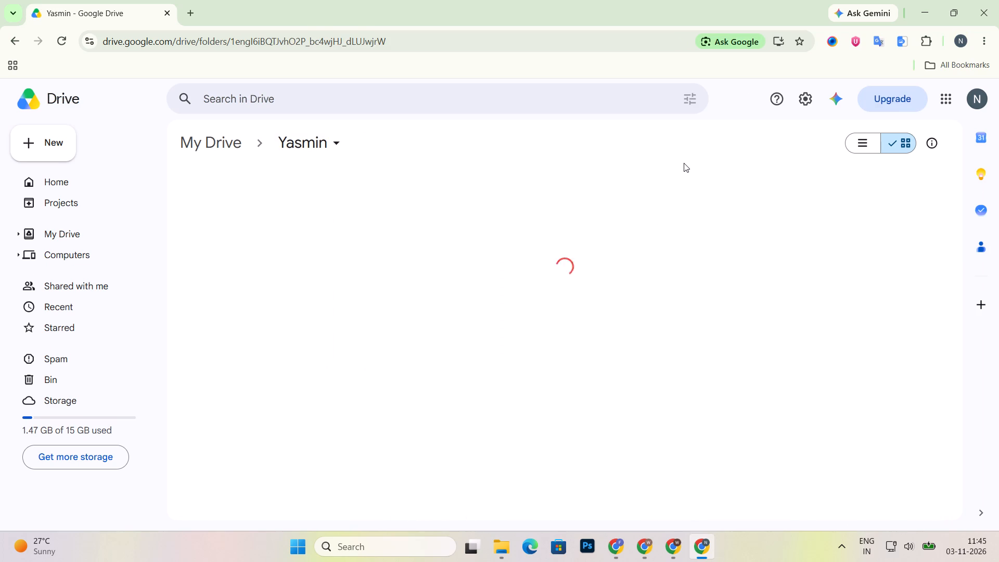
# Upload to the Yasmin folder all of today's Downloads images except yasmin_cta_last_slide_3x4.jpg, plus yesterday's four JPG photos, leaving out Budapest.zip and the subfolders.
pyautogui.click(63, 144)
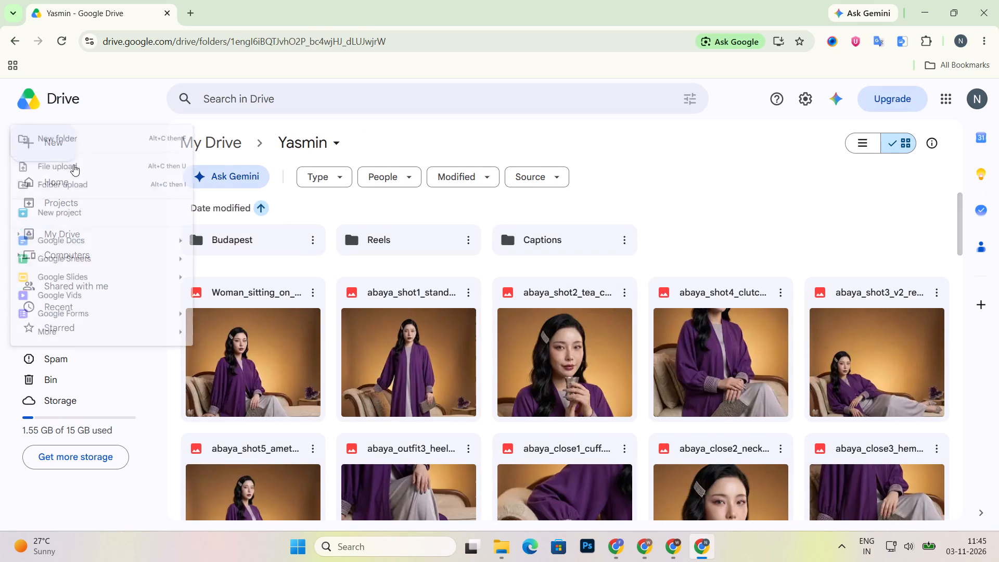
pyautogui.click(81, 179)
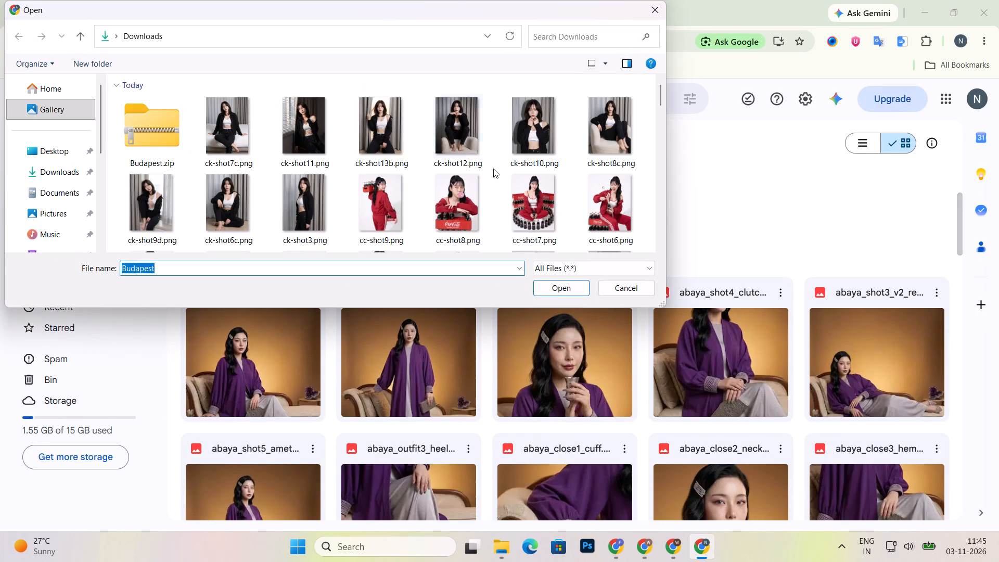
pyautogui.moveTo(204, 112); pyautogui.dragTo(520, 139)
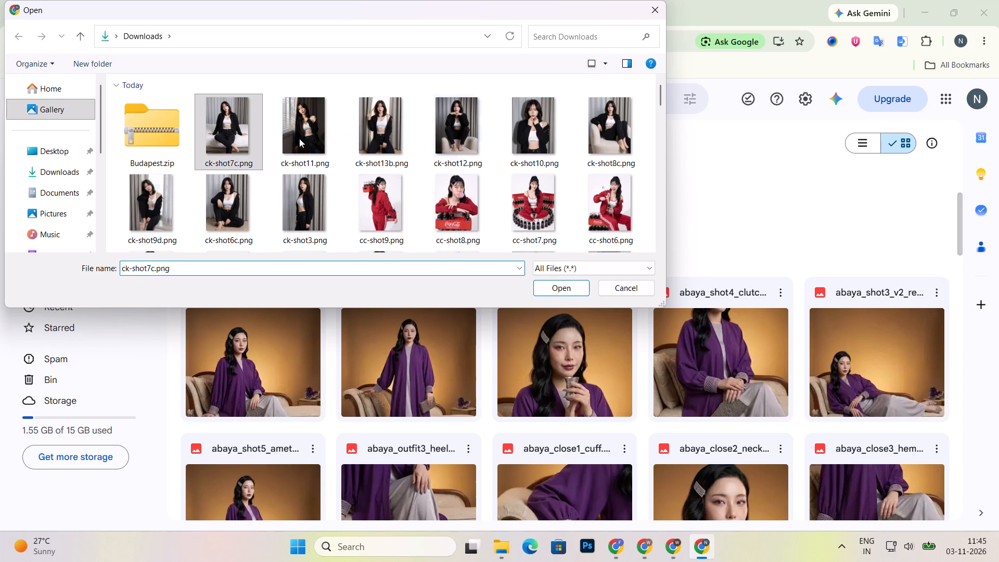
pyautogui.moveTo(188, 118); pyautogui.dragTo(617, 219)
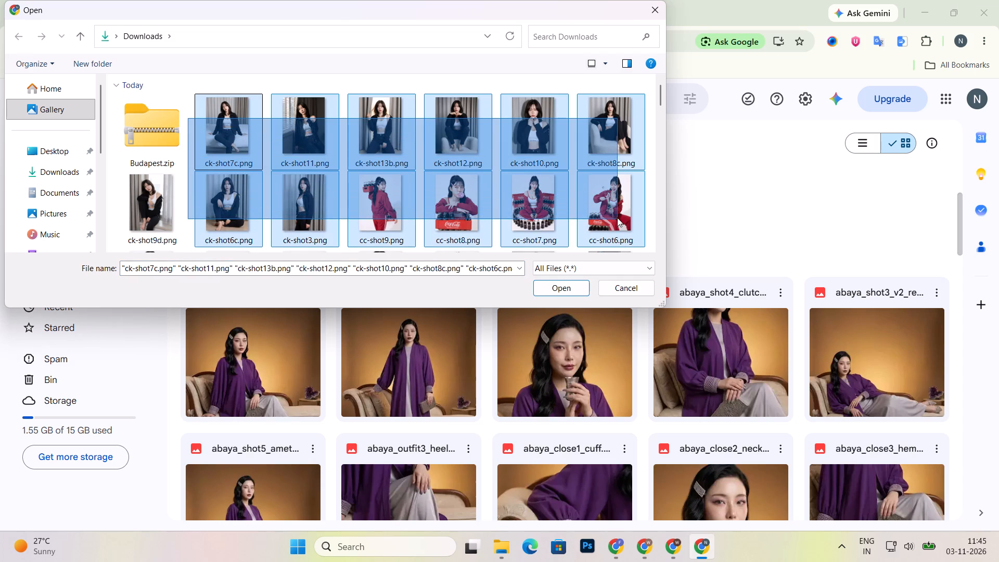
pyautogui.scroll(-1, 617, 214)
pyautogui.keyDown('ctrl'); pyautogui.click(156, 117); pyautogui.keyUp('ctrl')
pyautogui.scroll(-1, 226, 158)
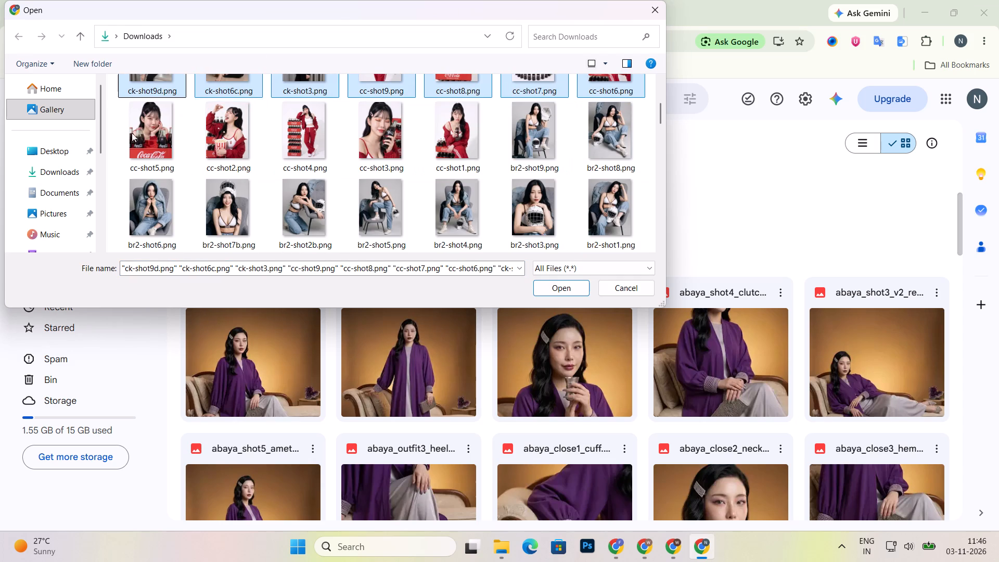
pyautogui.keyDown('ctrl'); pyautogui.moveTo(114, 119); pyautogui.dragTo(617, 258); pyautogui.keyUp('ctrl')
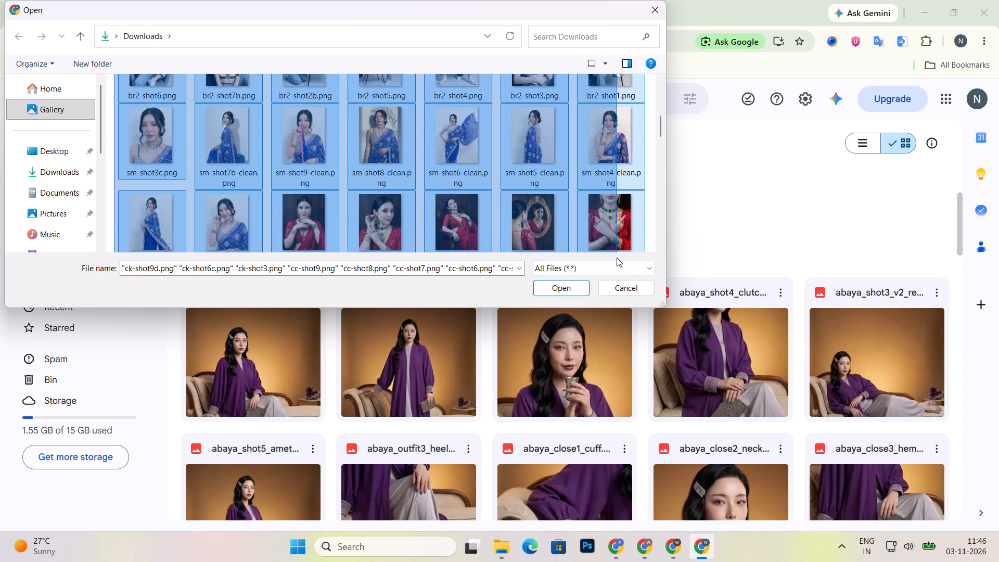
pyautogui.keyDown('ctrl'); pyautogui.moveTo(617, 258); pyautogui.dragTo(637, 229); pyautogui.keyUp('ctrl')
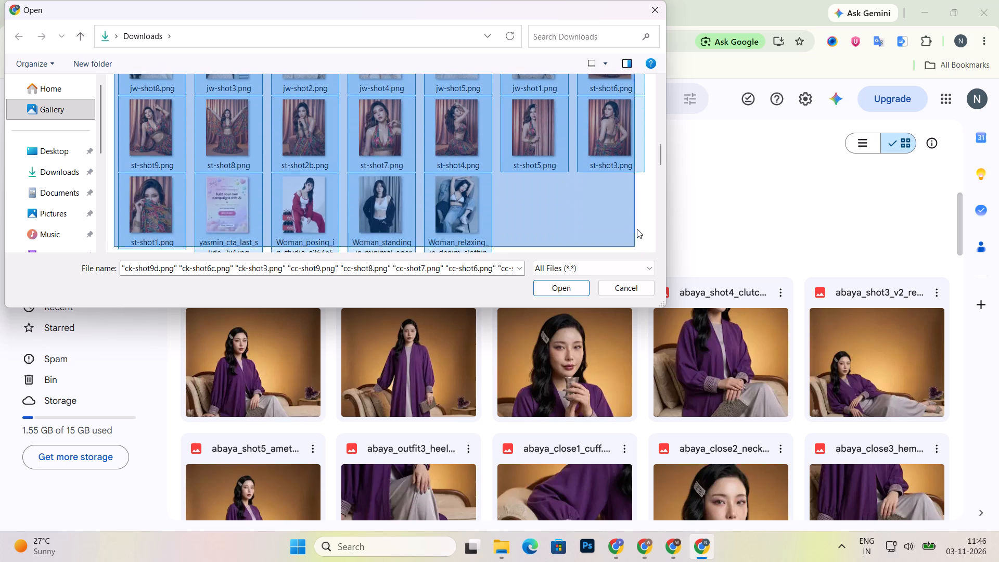
pyautogui.keyDown('ctrl'); pyautogui.moveTo(637, 229); pyautogui.dragTo(639, 162); pyautogui.keyUp('ctrl')
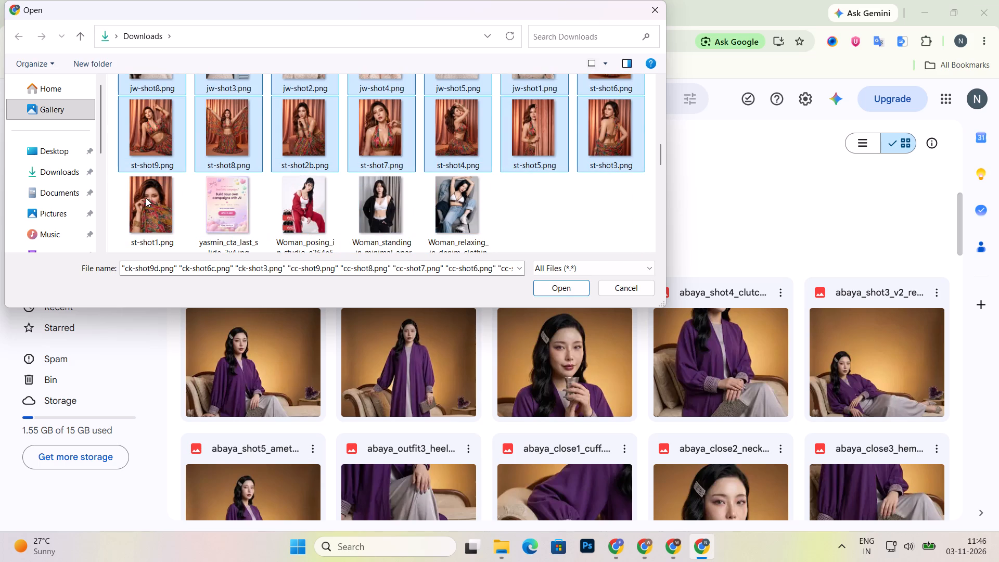
pyautogui.keyDown('ctrl'); pyautogui.click(146, 198); pyautogui.keyUp('ctrl')
pyautogui.keyDown('ctrl'); pyautogui.click(301, 193); pyautogui.keyUp('ctrl')
pyautogui.keyDown('ctrl'); pyautogui.click(388, 190); pyautogui.keyUp('ctrl')
pyautogui.keyDown('ctrl'); pyautogui.click(485, 183); pyautogui.keyUp('ctrl')
pyautogui.scroll(-1, 595, 185)
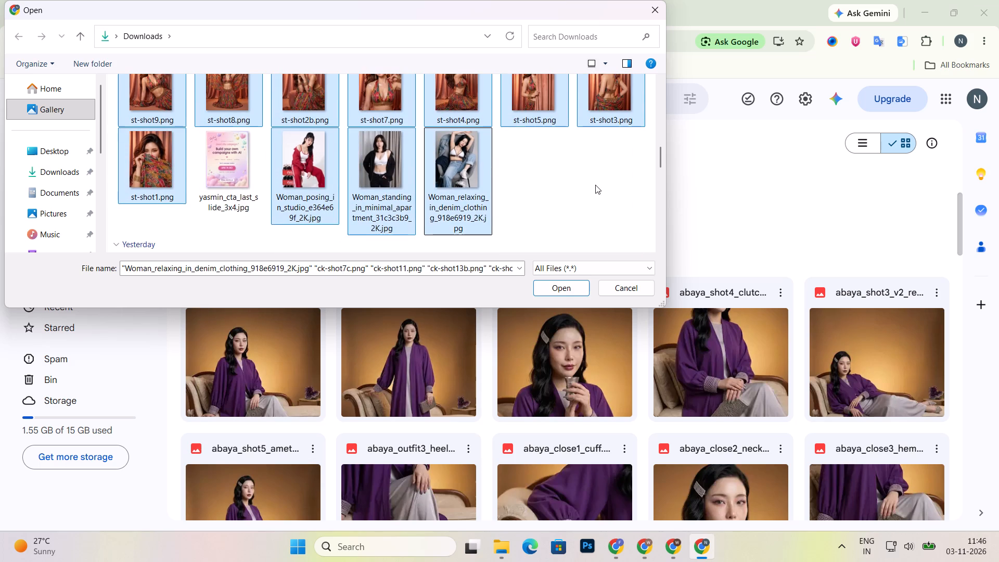
pyautogui.scroll(-1, 593, 185)
pyautogui.keyDown('ctrl'); pyautogui.click(161, 153); pyautogui.keyUp('ctrl')
pyautogui.keyDown('ctrl'); pyautogui.click(231, 160); pyautogui.keyUp('ctrl')
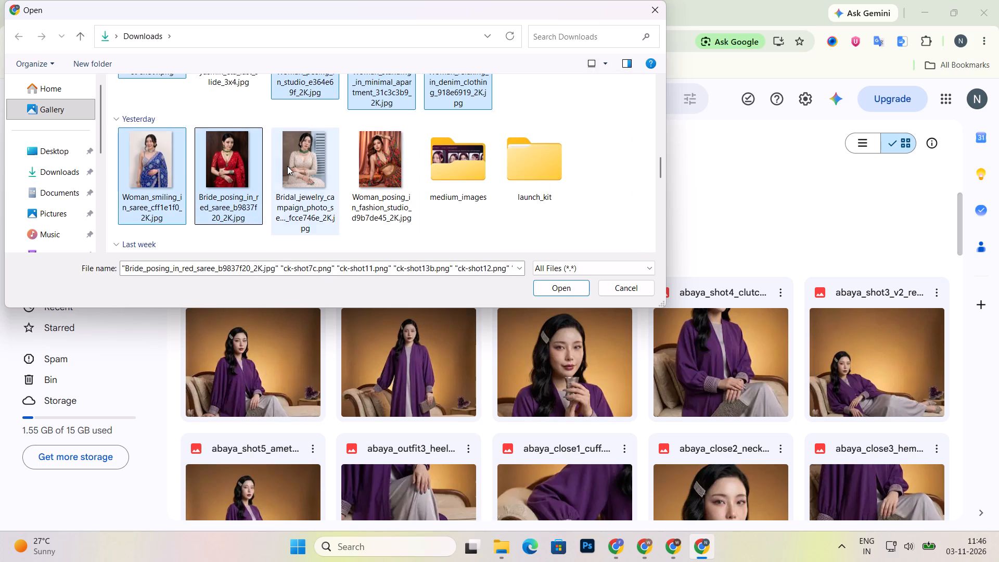
pyautogui.keyDown('ctrl'); pyautogui.click(287, 166); pyautogui.keyUp('ctrl')
pyautogui.keyDown('ctrl'); pyautogui.click(382, 168); pyautogui.keyUp('ctrl')
pyautogui.click(553, 285)
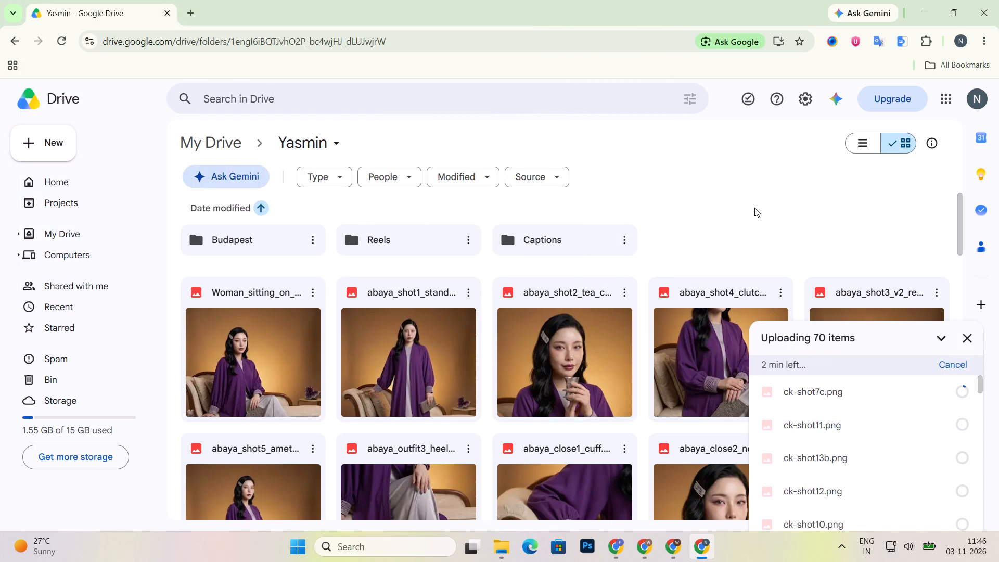
pyautogui.scroll(3, 675, 328)
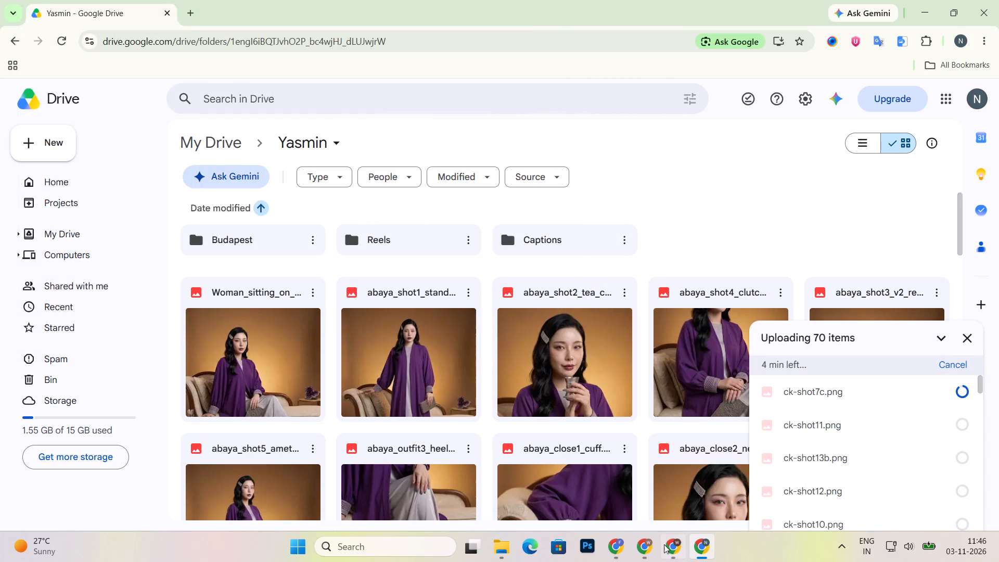
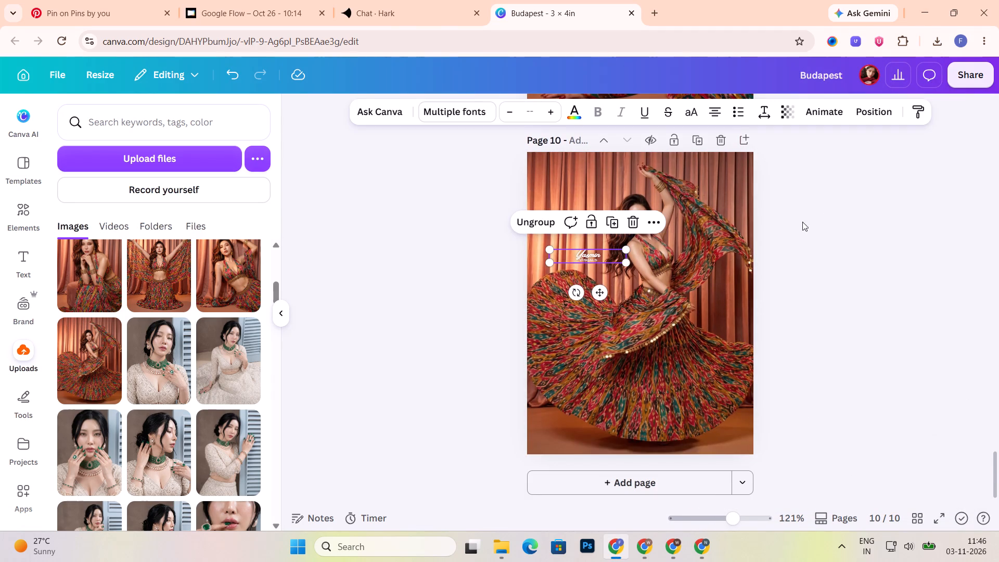
# Delete the Yasmin Visuals watermark from pages 10, 9, 8, 7 and 6 of the Budapest design.
pyautogui.press('Delete')
pyautogui.scroll(4, 848, 203)
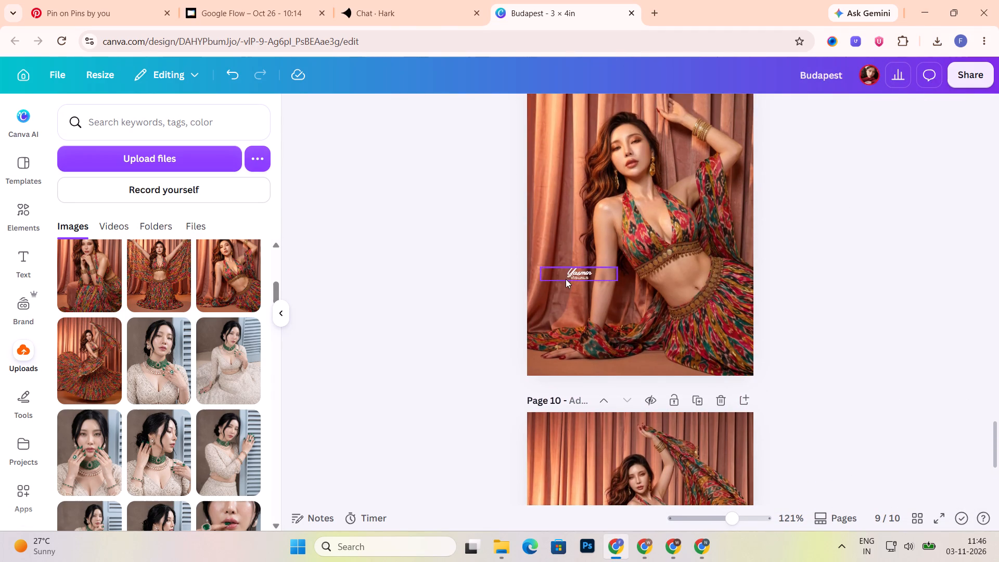
pyautogui.click(577, 278)
pyautogui.press('Delete')
pyautogui.scroll(5, 839, 238)
pyautogui.click(596, 269)
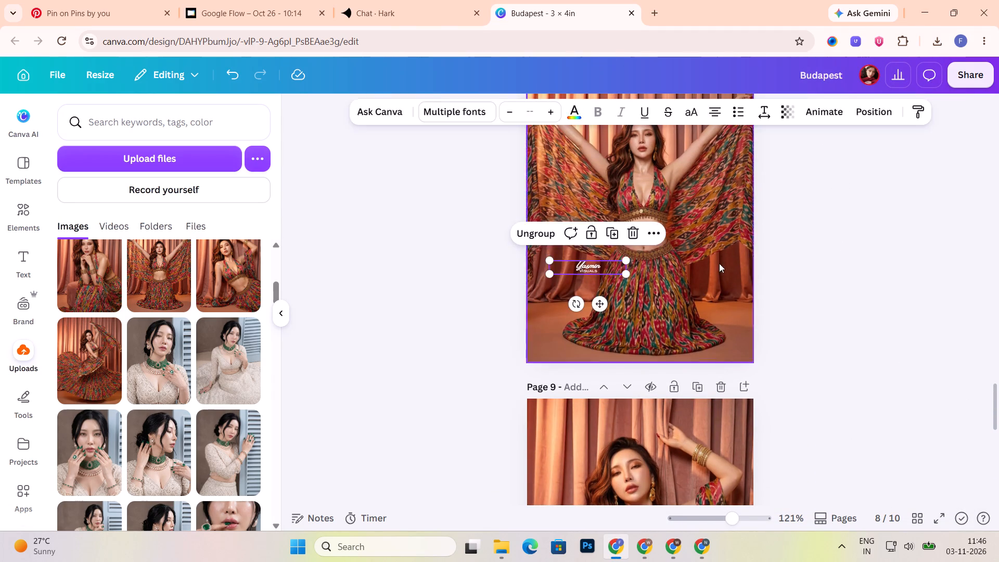
pyautogui.press('Delete')
pyautogui.scroll(5, 836, 242)
pyautogui.click(593, 229)
pyautogui.press('Delete')
pyautogui.scroll(3, 804, 241)
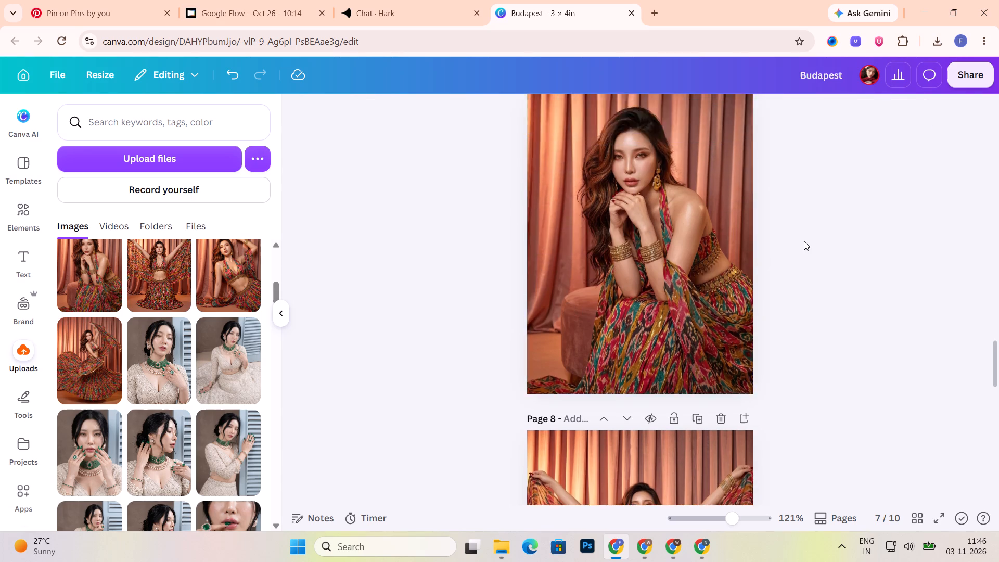
pyautogui.scroll(3, 804, 241)
pyautogui.click(698, 195)
pyautogui.press('Delete')
# Delete the Yasmin Visuals watermark from pages 5, 4, 3 and 2, keeping the one on page 1.
pyautogui.scroll(2, 846, 233)
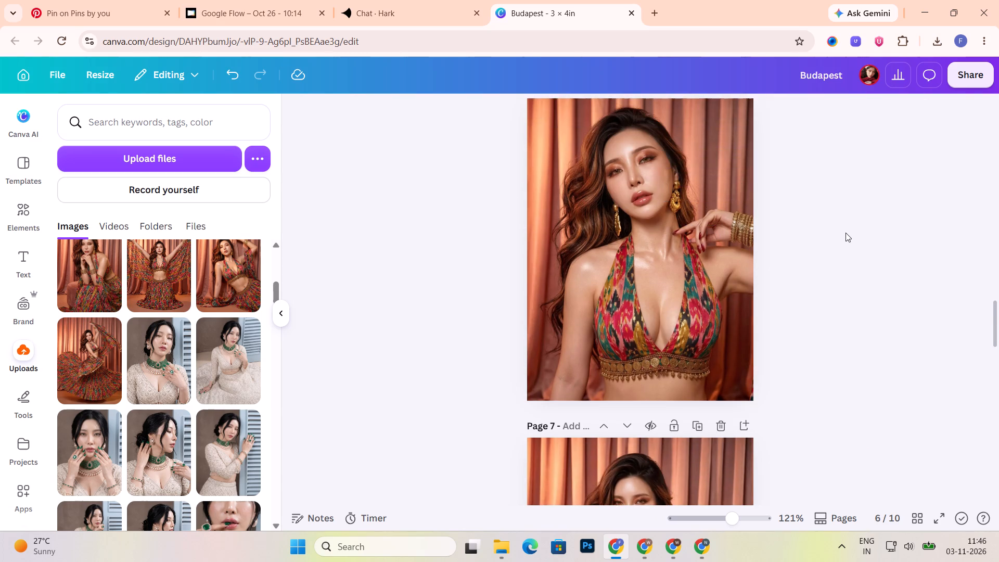
pyautogui.scroll(2, 846, 233)
pyautogui.click(605, 217)
pyautogui.press('Delete')
pyautogui.scroll(4, 839, 239)
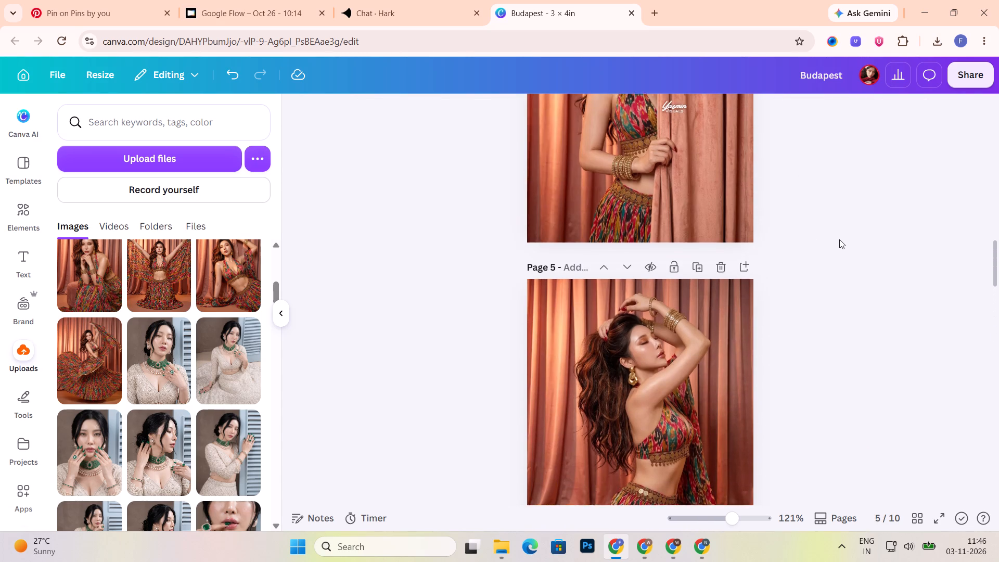
pyautogui.scroll(2, 839, 239)
pyautogui.click(675, 236)
pyautogui.press('Delete')
pyautogui.scroll(6, 848, 238)
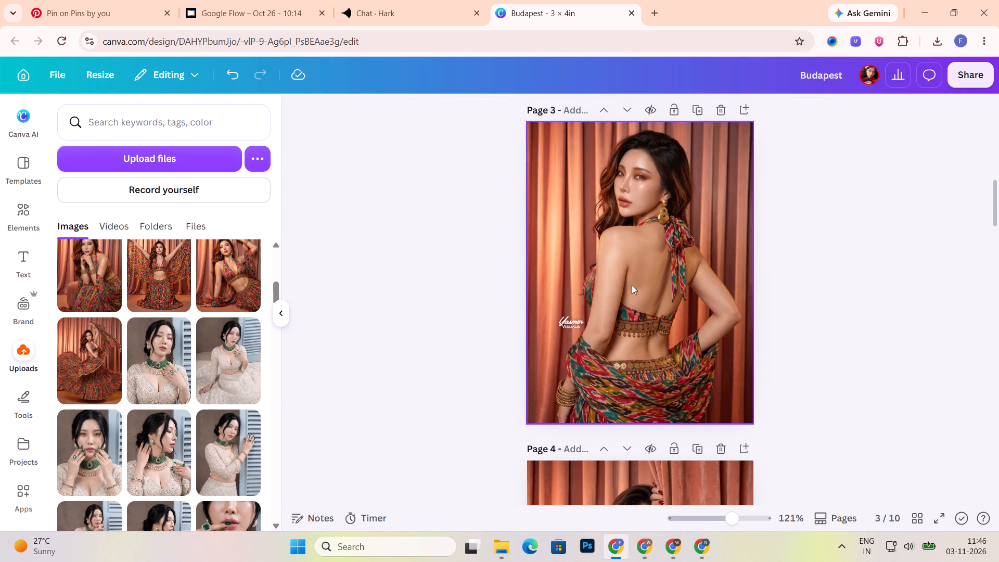
pyautogui.click(569, 322)
pyautogui.press('Delete')
pyautogui.scroll(6, 848, 284)
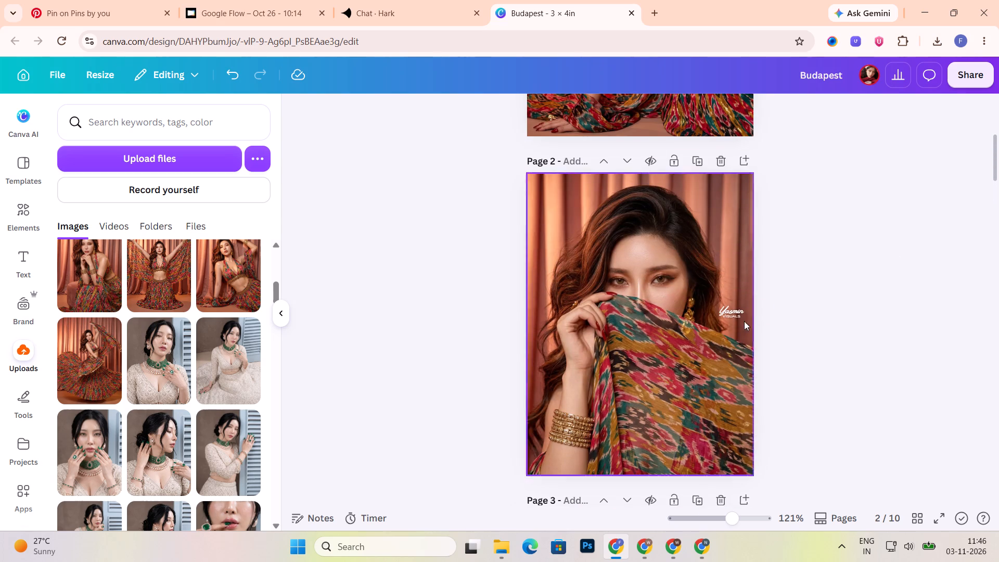
pyautogui.click(735, 316)
pyautogui.press('Delete')
pyautogui.scroll(6, 832, 284)
pyautogui.click(571, 366)
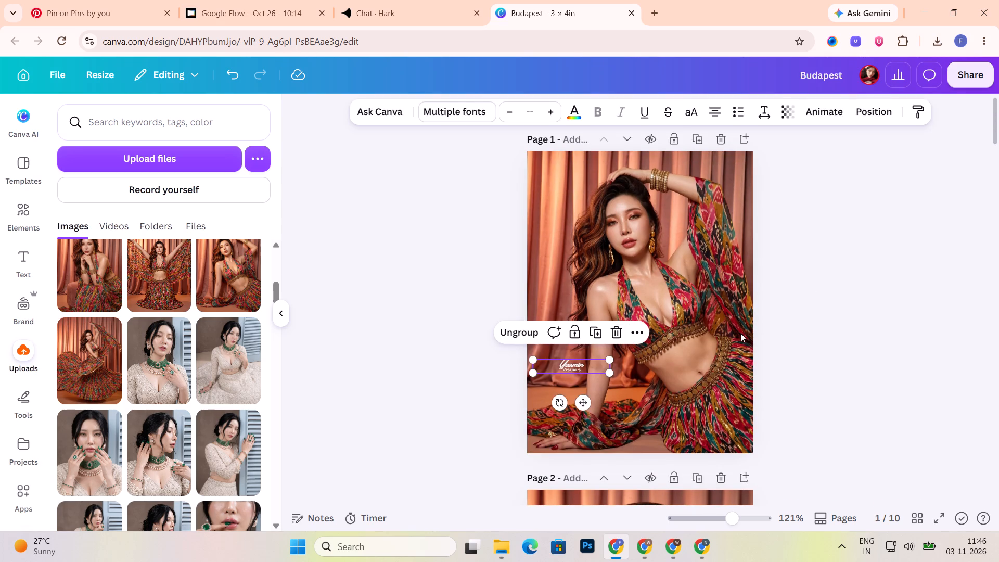
pyautogui.click(872, 299)
# Replace page 1's photo with the uploaded seated ivory-lehenga portrait with blue shutters, and check the watermark over it up close.
pyautogui.scroll(-5, 837, 252)
pyautogui.scroll(4, 840, 252)
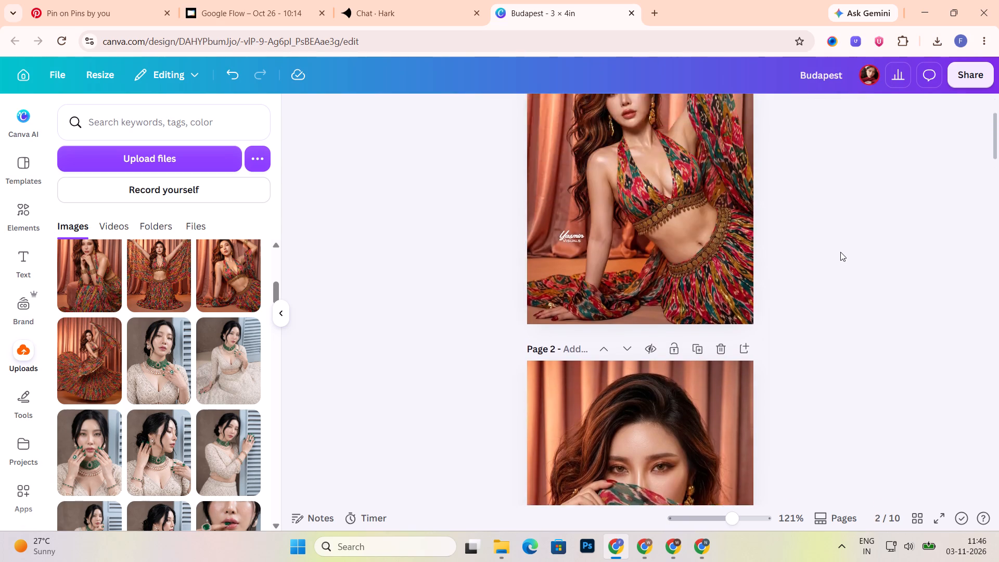
pyautogui.scroll(2, 840, 252)
pyautogui.scroll(13, 146, 423)
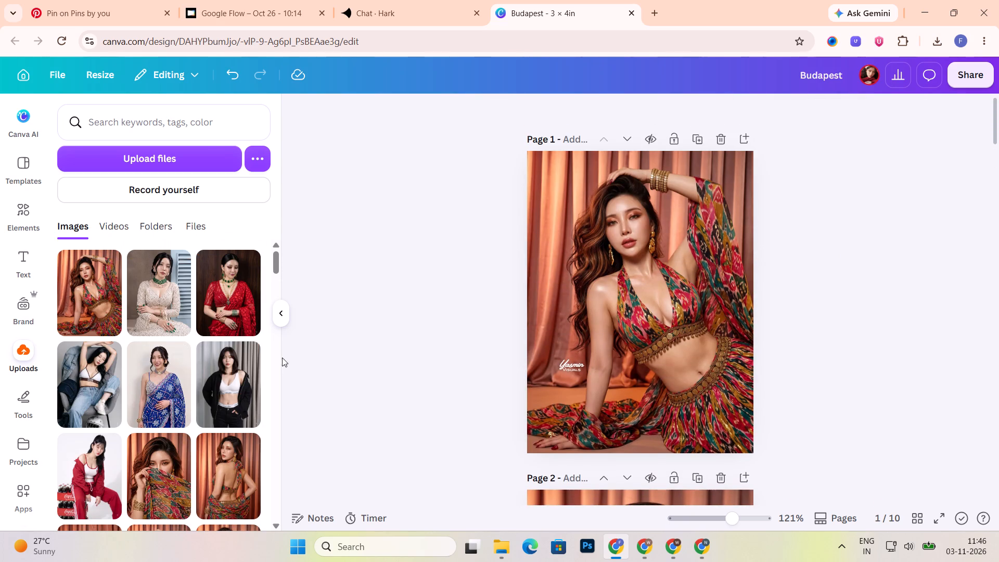
pyautogui.moveTo(158, 296); pyautogui.dragTo(611, 298)
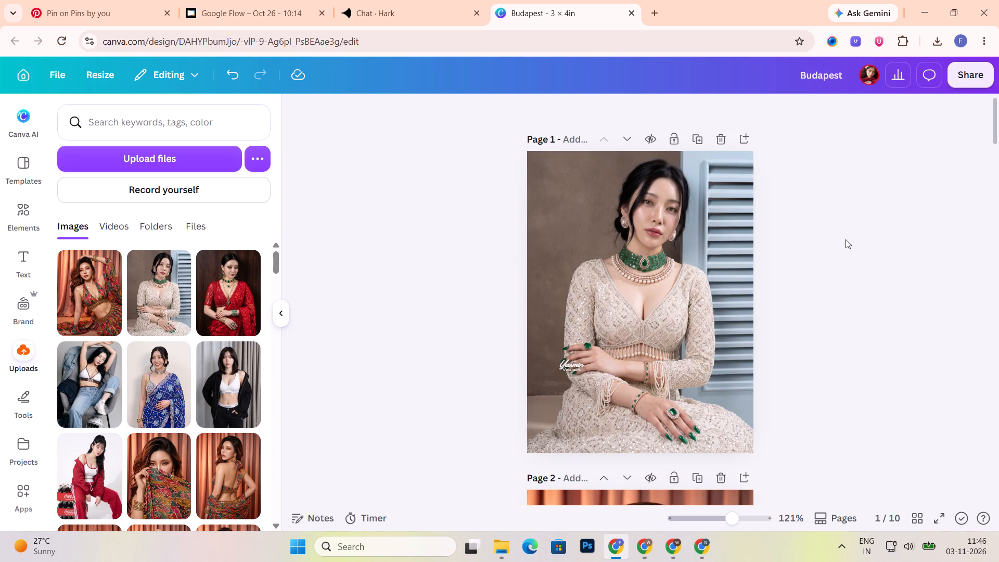
pyautogui.click(702, 260)
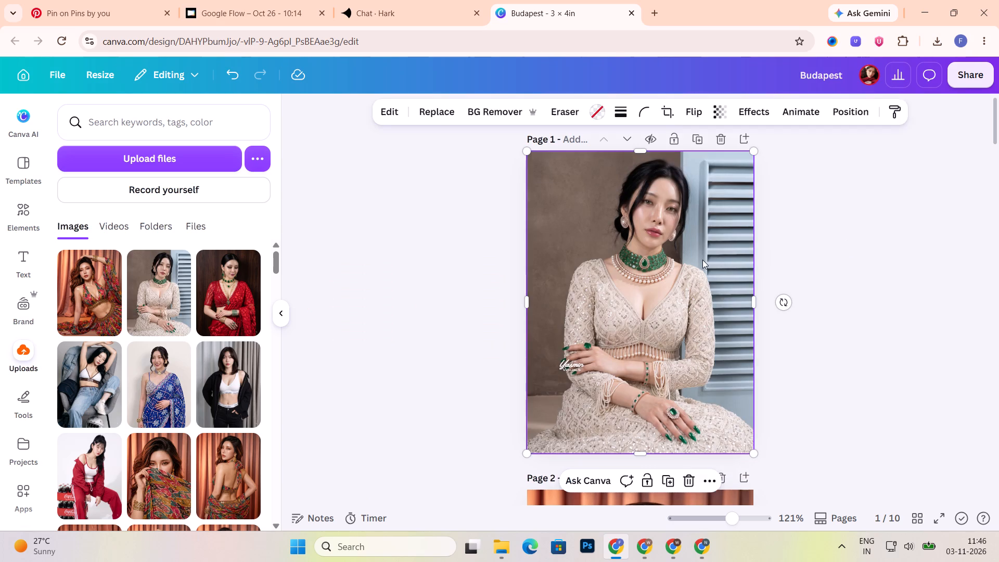
pyautogui.moveTo(734, 520); pyautogui.dragTo(752, 527)
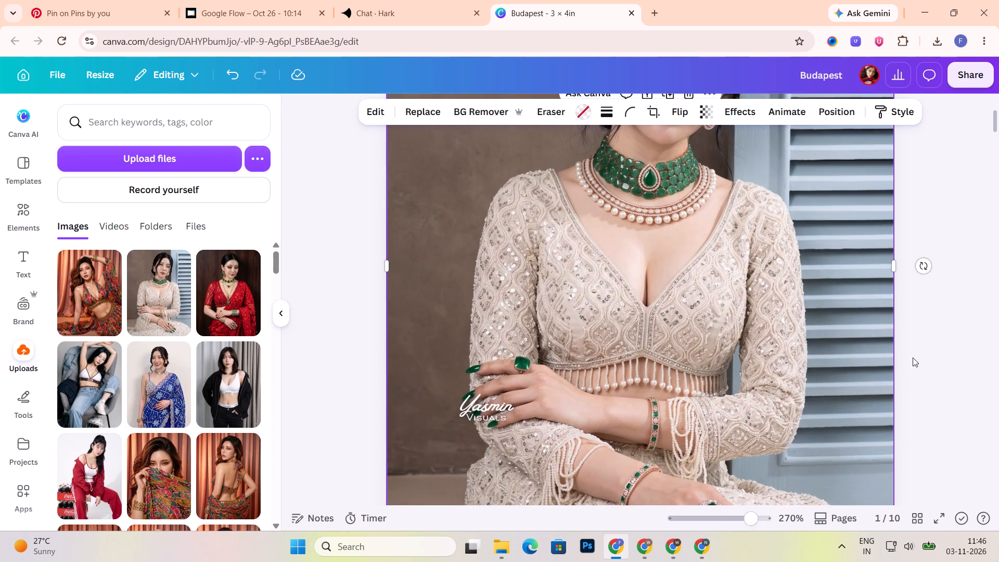
pyautogui.scroll(-3, 913, 357)
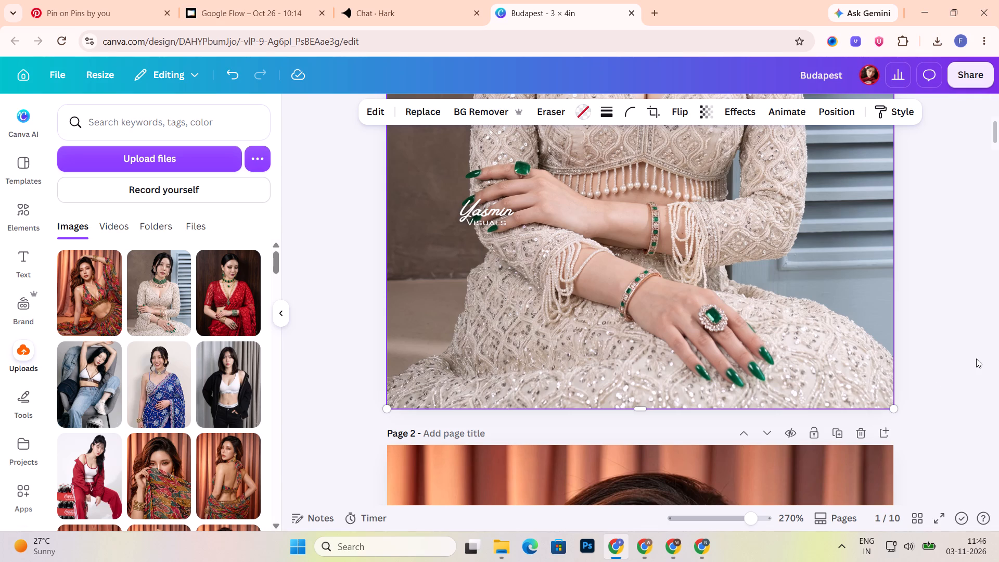
pyautogui.moveTo(743, 520); pyautogui.dragTo(720, 523)
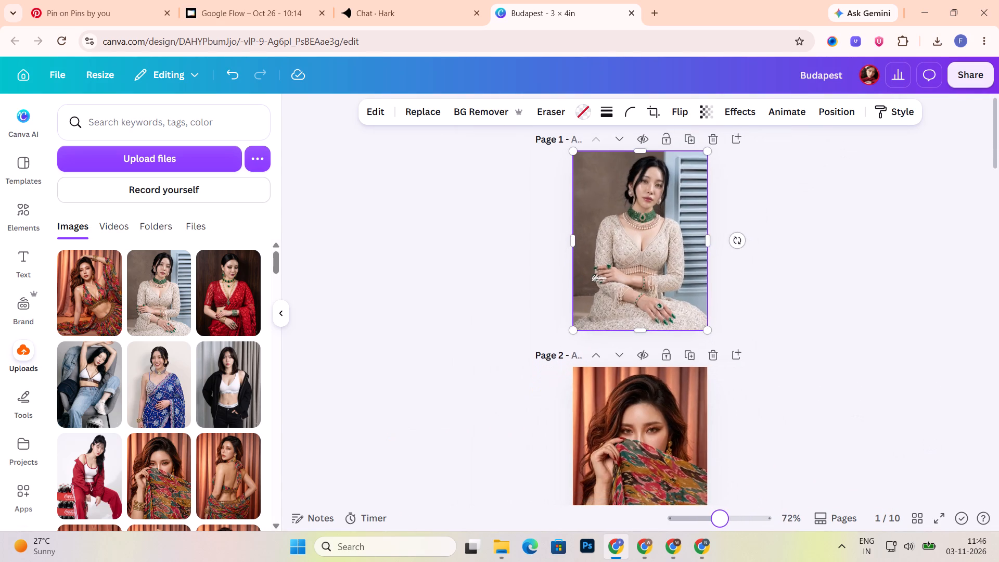
pyautogui.moveTo(720, 523); pyautogui.dragTo(732, 528)
pyautogui.click(862, 364)
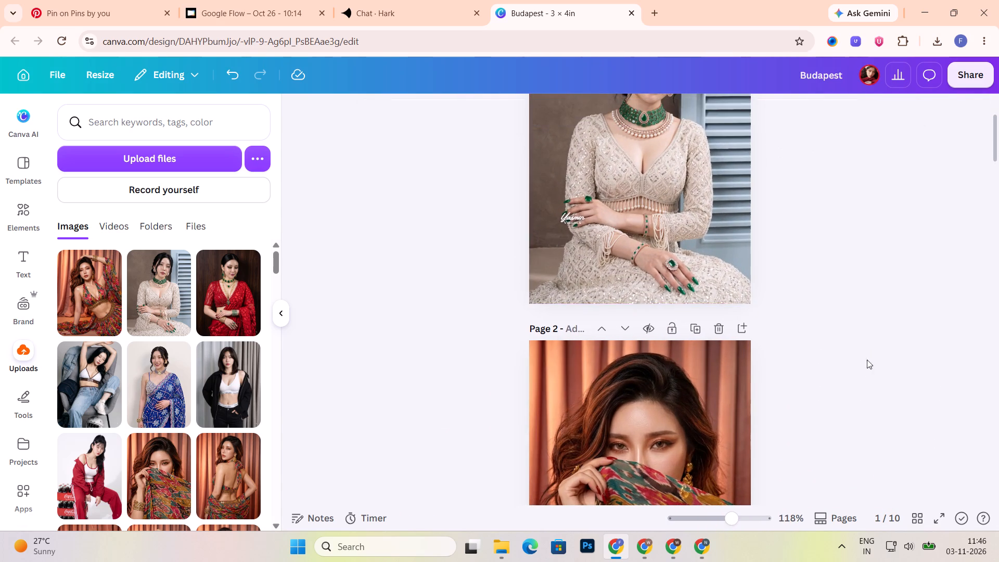
# Replace the photos on pages 2 to 5 with the ivory-lehenga hand-at-choker, seated-on-floor, hands-on-cheeks and side-profile shots.
pyautogui.scroll(2, 865, 328)
pyautogui.scroll(-3, 884, 308)
pyautogui.scroll(-2, 913, 275)
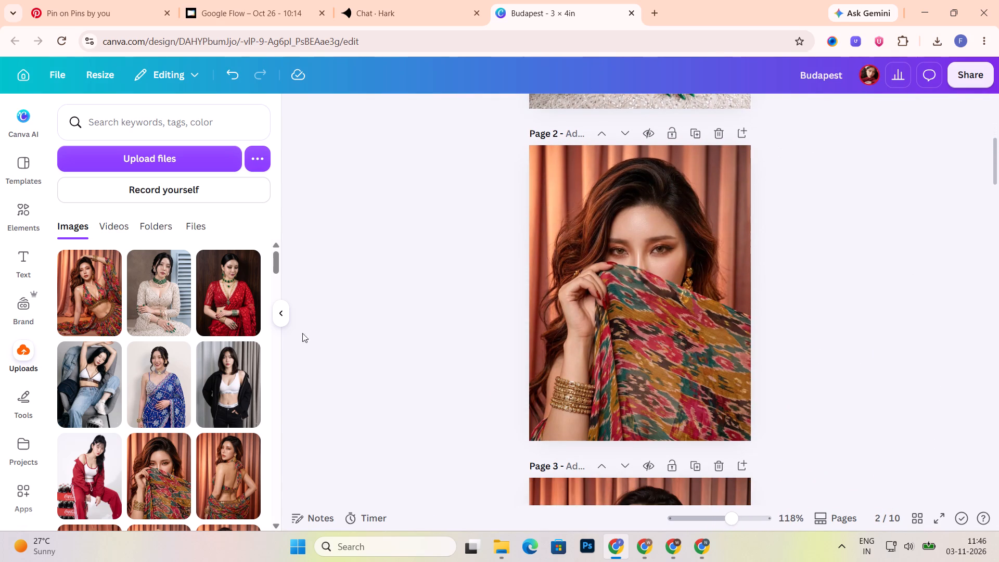
pyautogui.scroll(-6, 241, 329)
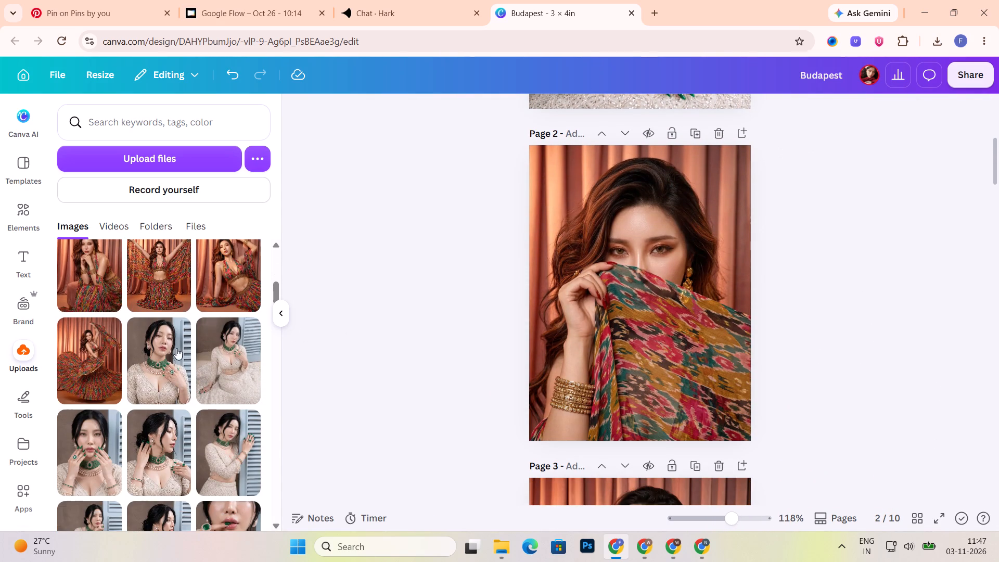
pyautogui.moveTo(163, 364); pyautogui.dragTo(643, 347)
pyautogui.scroll(-5, 881, 260)
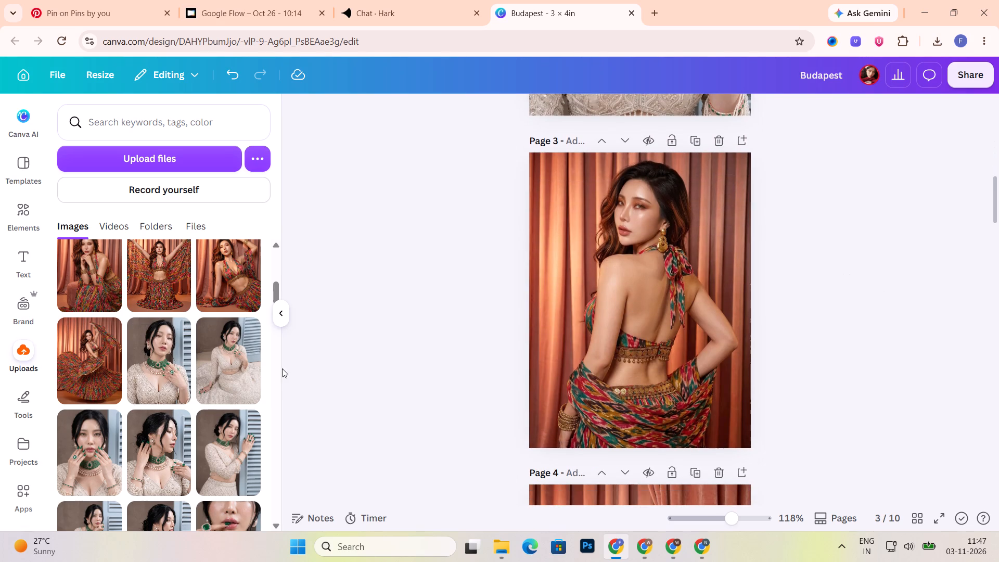
pyautogui.moveTo(224, 365); pyautogui.dragTo(623, 351)
pyautogui.scroll(-3, 777, 289)
pyautogui.scroll(-1, 821, 287)
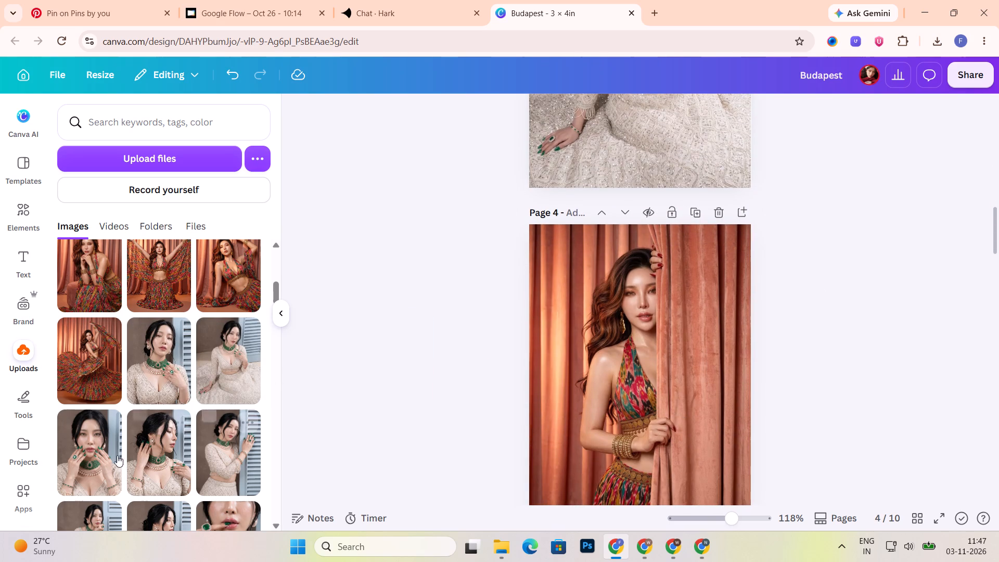
pyautogui.moveTo(87, 458); pyautogui.dragTo(643, 425)
pyautogui.scroll(-5, 859, 301)
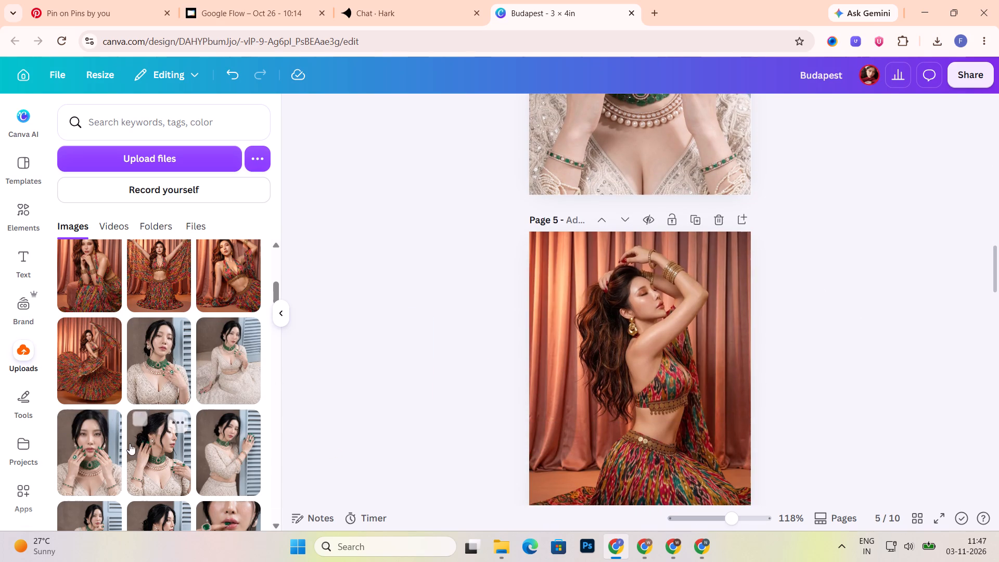
pyautogui.moveTo(148, 461); pyautogui.dragTo(654, 412)
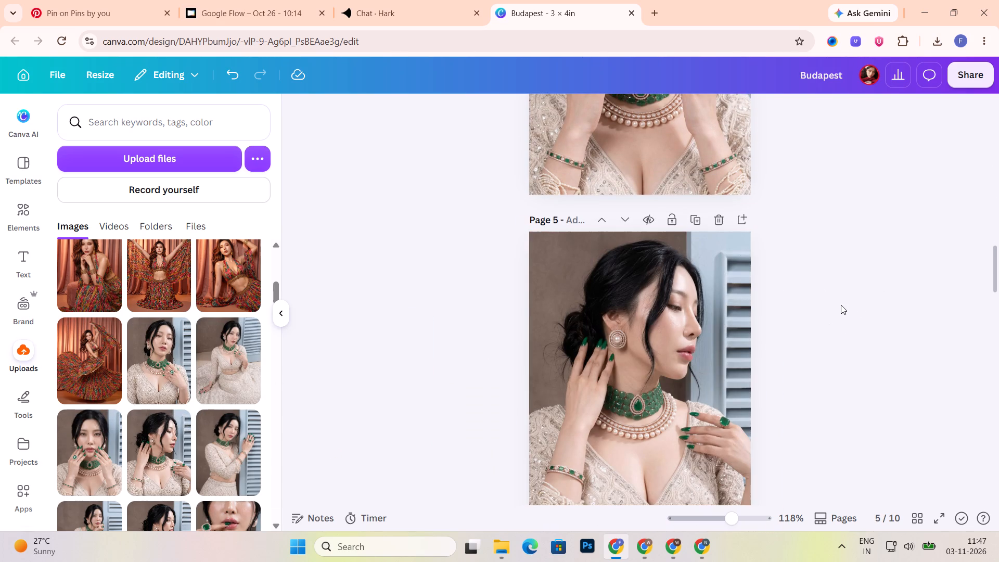
# Replace the photos on pages 6 to 8 with the ivory-lehenga shots leaning on the shutters, seated on a chair and from behind.
pyautogui.scroll(-4, 841, 305)
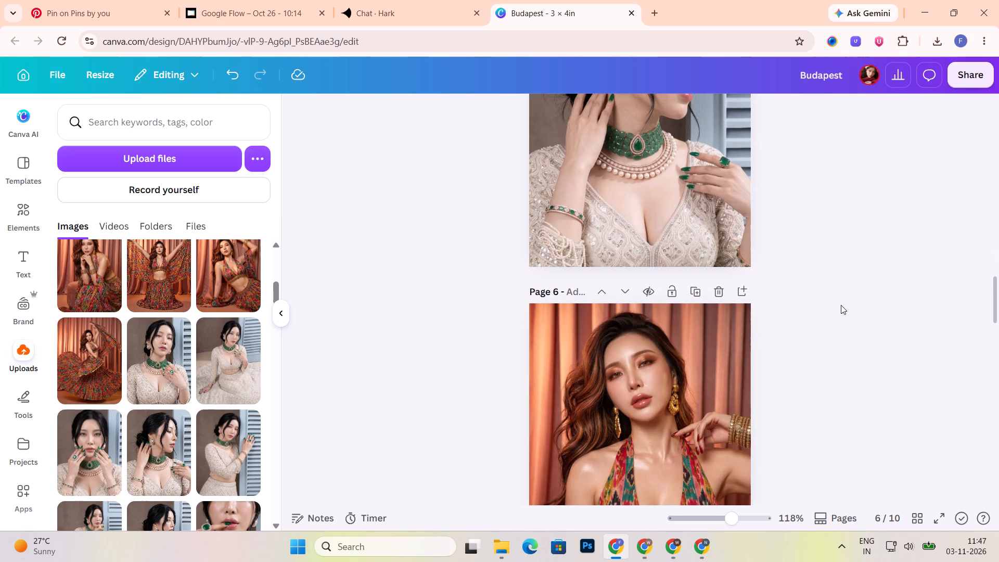
pyautogui.scroll(-2, 841, 305)
pyautogui.moveTo(223, 471); pyautogui.dragTo(682, 371)
pyautogui.scroll(-2, 886, 302)
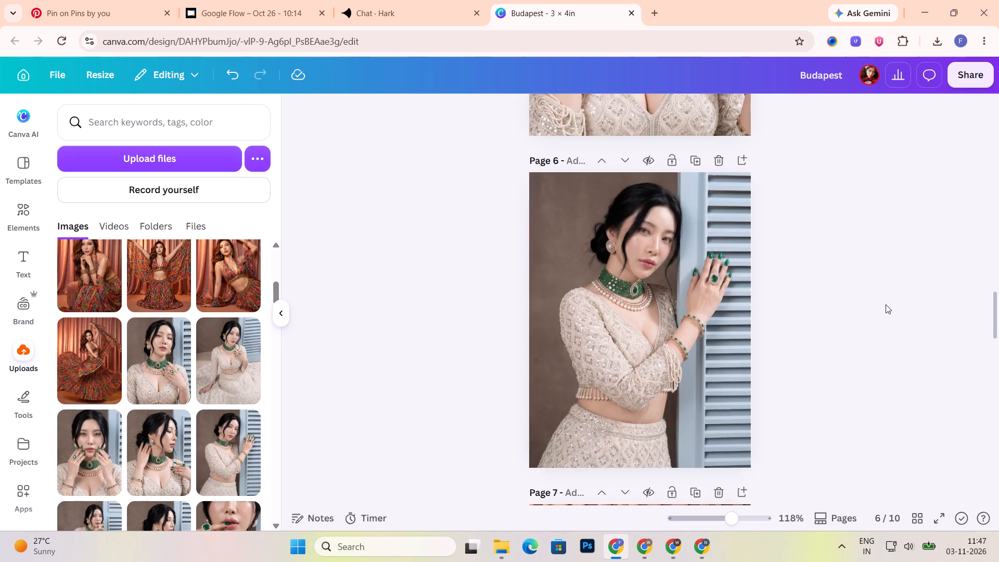
pyautogui.scroll(-3, 886, 304)
pyautogui.scroll(-2, 208, 356)
pyautogui.moveTo(92, 422); pyautogui.dragTo(654, 391)
pyautogui.scroll(-5, 916, 265)
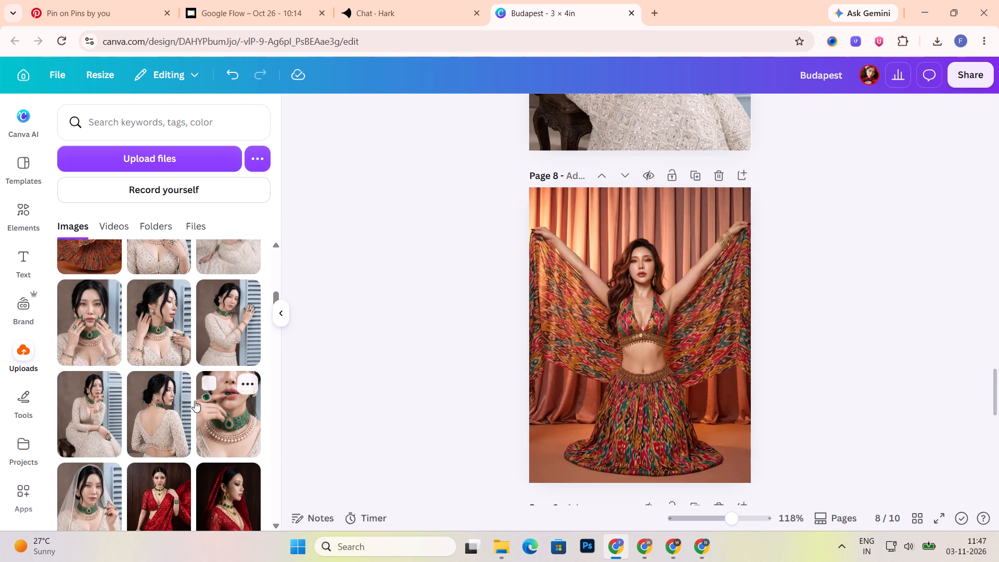
pyautogui.moveTo(156, 408); pyautogui.dragTo(652, 390)
# Replace page 9's photo with the lips-and-emerald-ring close-up and page 10's with the veiled bridal portrait.
pyautogui.scroll(-5, 908, 298)
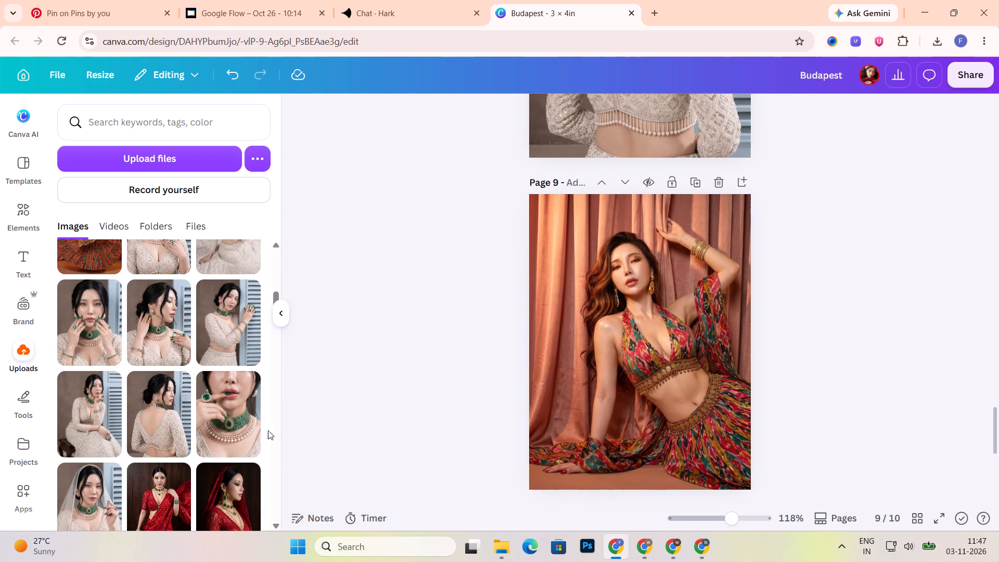
pyautogui.moveTo(234, 420); pyautogui.dragTo(607, 400)
pyautogui.scroll(-5, 878, 317)
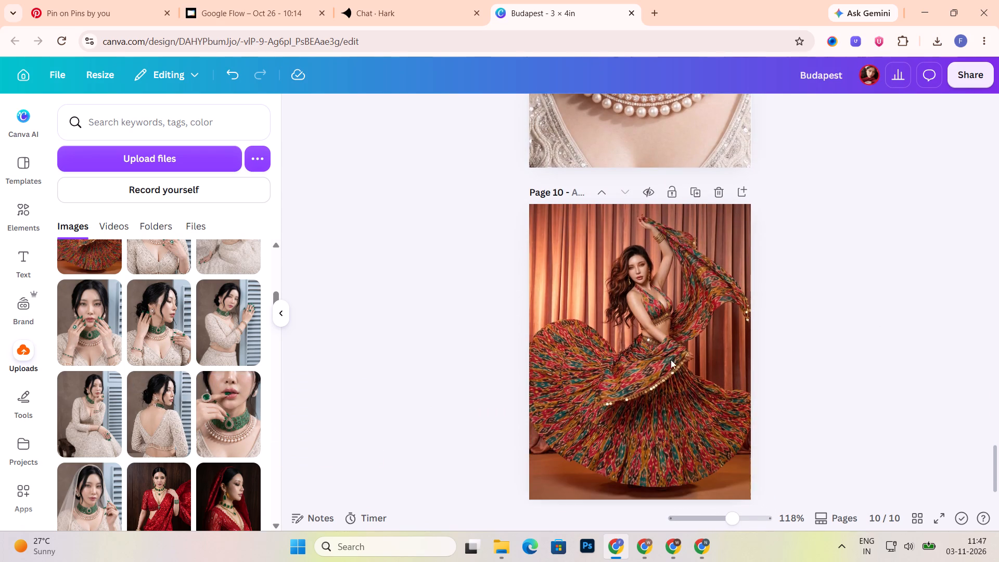
pyautogui.scroll(-1, 106, 440)
pyautogui.moveTo(75, 444); pyautogui.dragTo(633, 411)
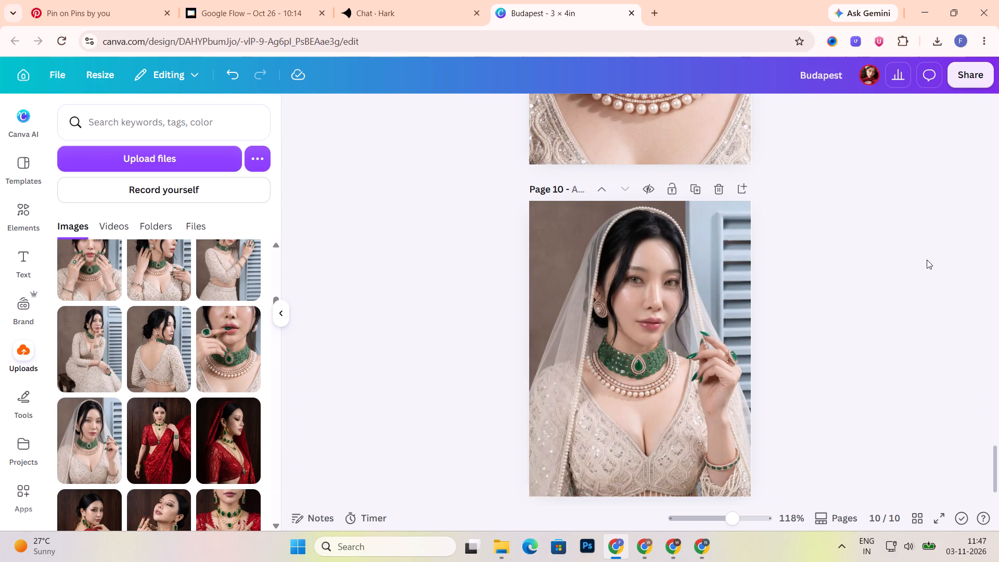
# Delete page 5, the side-profile portrait.
pyautogui.scroll(20, 927, 260)
pyautogui.scroll(3, 927, 260)
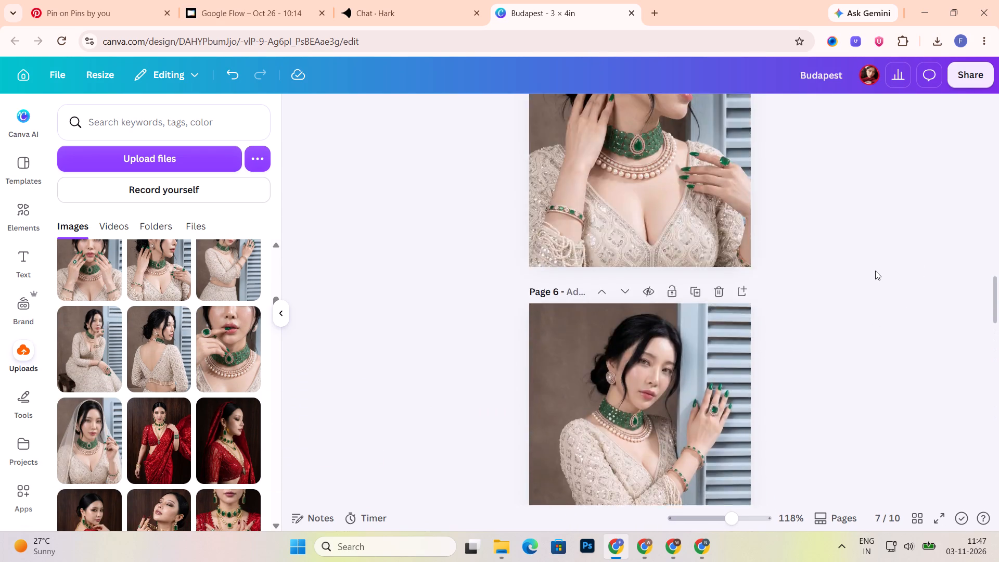
pyautogui.scroll(3, 875, 271)
pyautogui.scroll(-1, 875, 272)
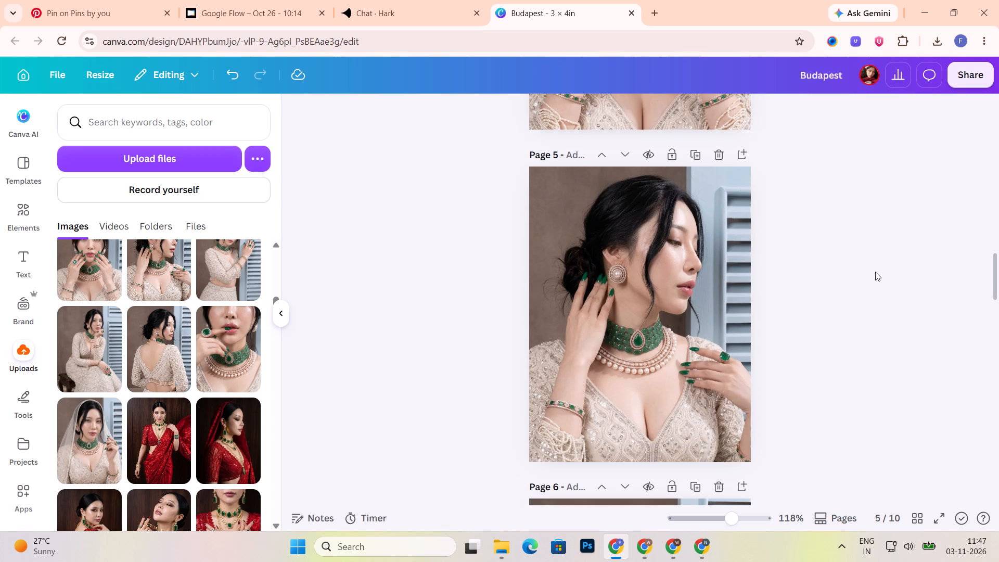
pyautogui.click(718, 155)
# Move the lips-and-ring close-up page down one place so it follows the veiled bridal portrait.
pyautogui.scroll(-20, 848, 260)
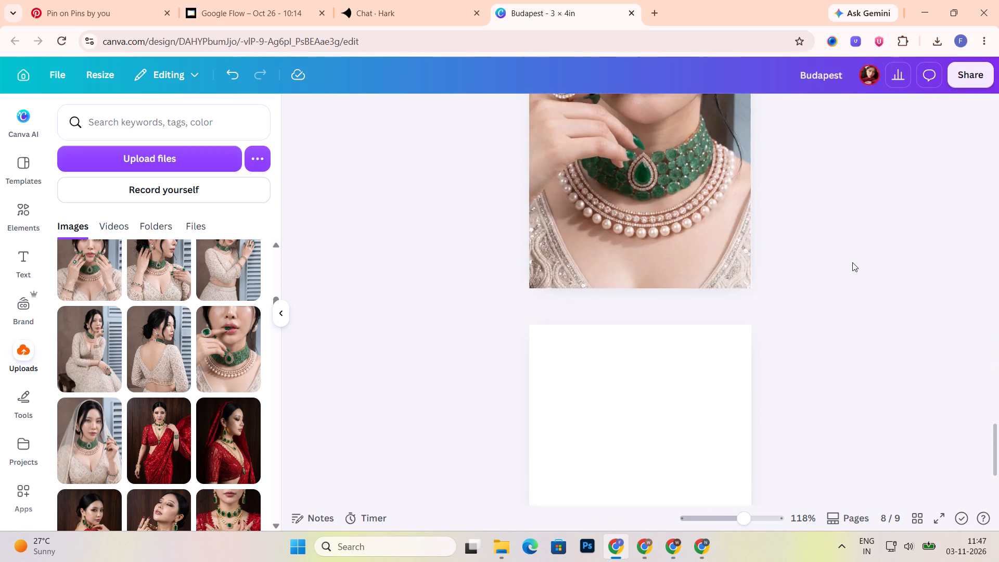
pyautogui.scroll(-2, 852, 262)
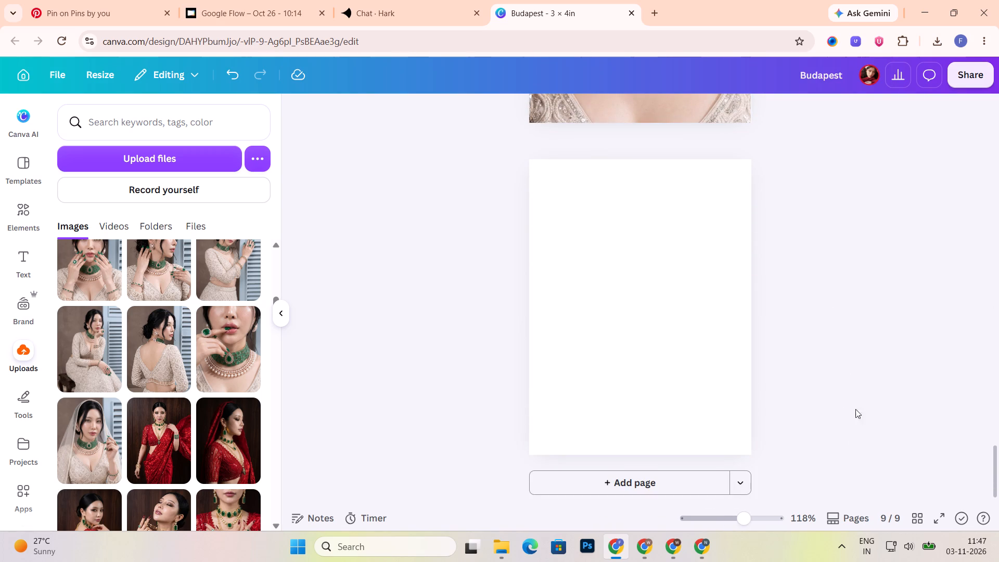
pyautogui.scroll(7, 847, 380)
pyautogui.click(625, 274)
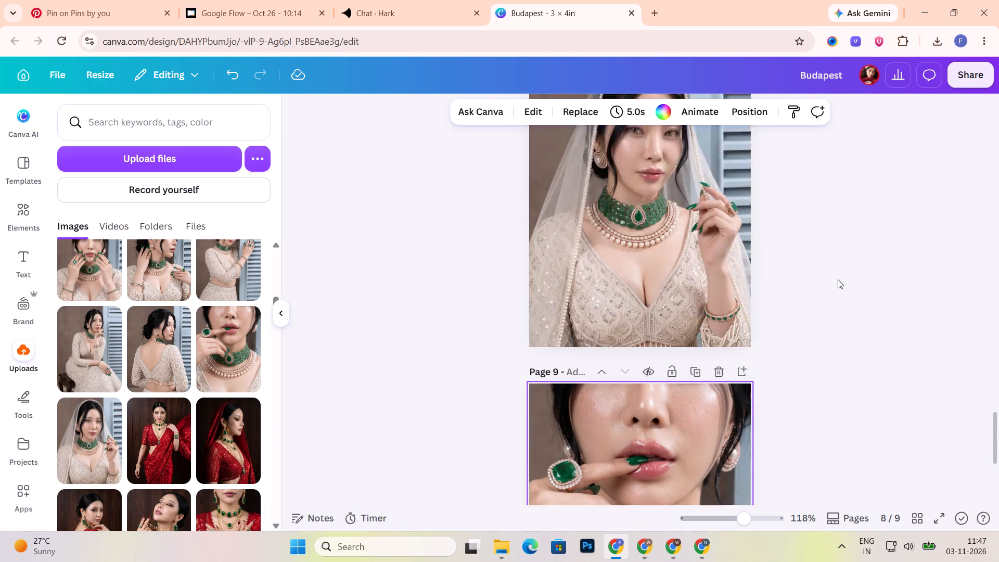
pyautogui.scroll(-6, 839, 282)
pyautogui.click(838, 283)
pyautogui.scroll(8, 823, 284)
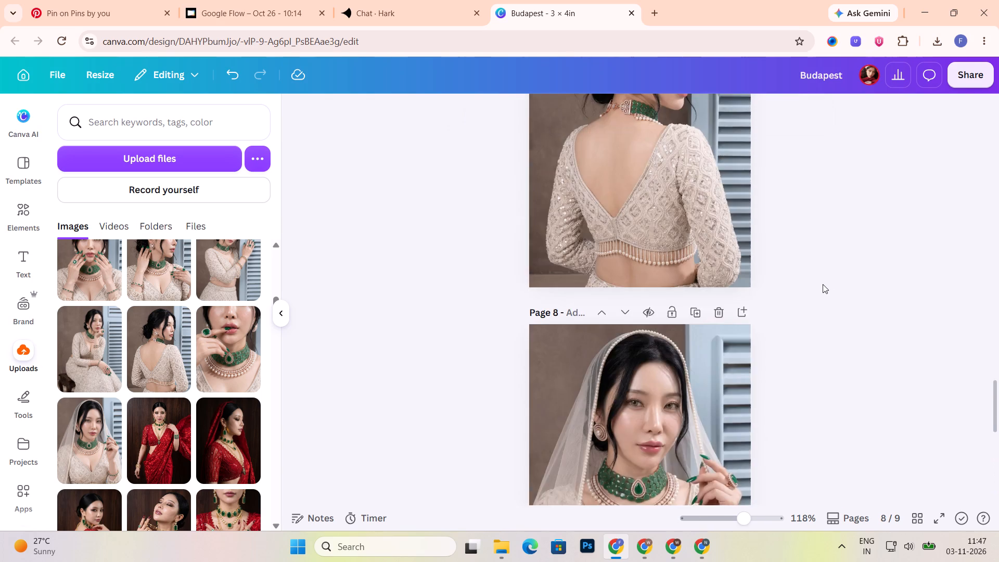
pyautogui.scroll(20, 823, 284)
pyautogui.scroll(7, 823, 284)
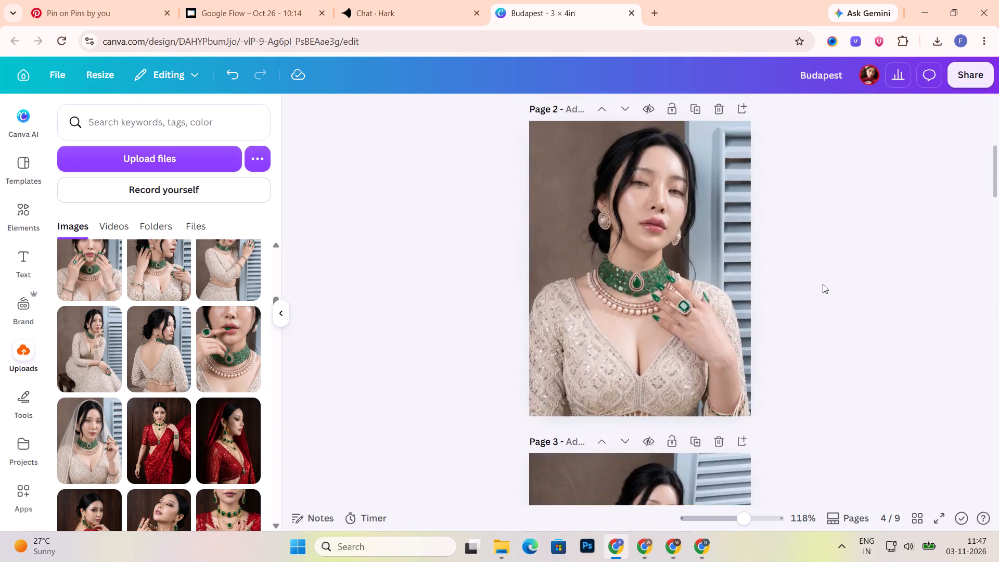
# Move page 1's Yasmin Visuals watermark onto the brown backdrop beside the neck and recolour it pale pink-beige from the photo colours.
pyautogui.scroll(13, 823, 284)
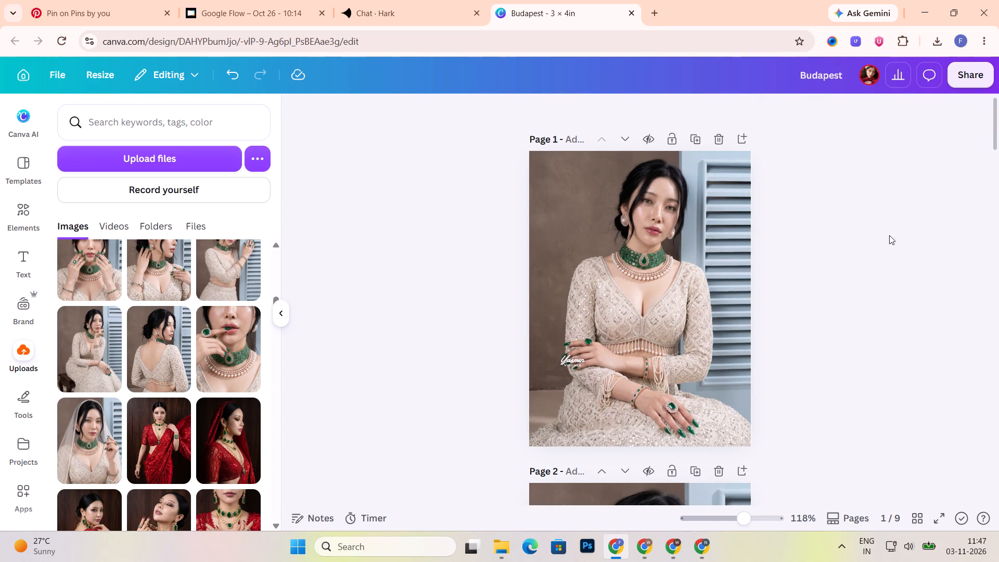
pyautogui.moveTo(570, 364); pyautogui.dragTo(588, 247)
pyautogui.click(575, 117)
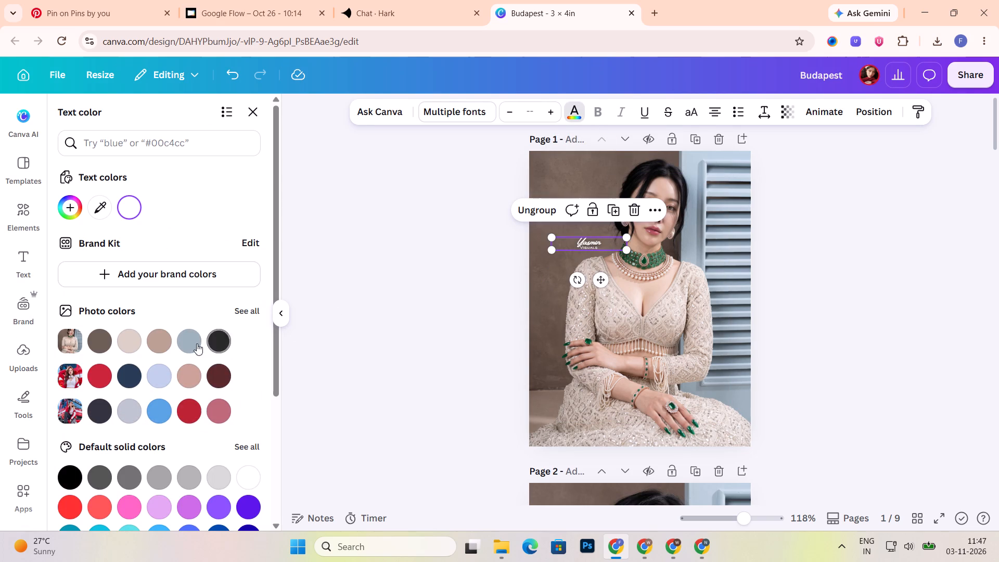
pyautogui.click(192, 342)
pyautogui.click(216, 346)
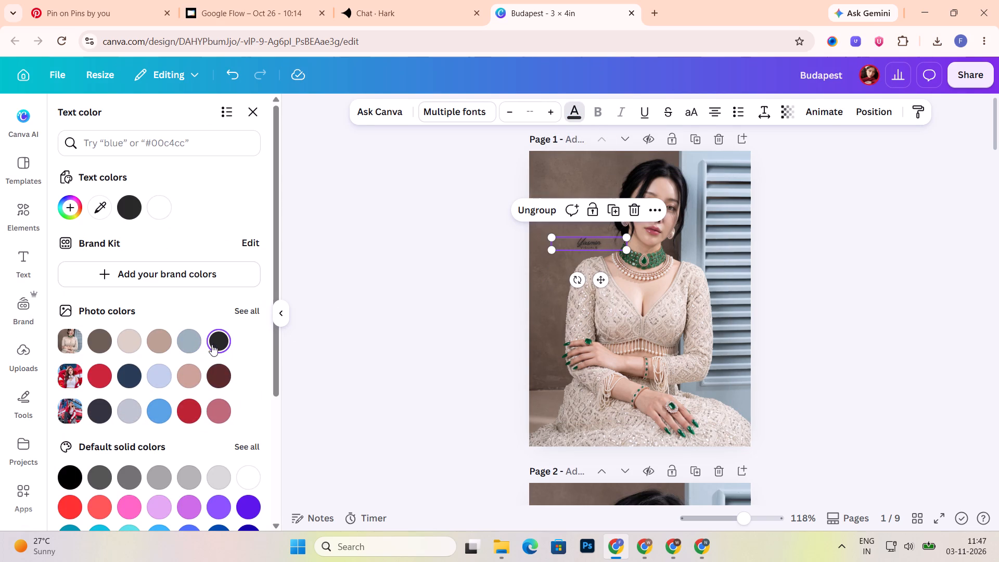
pyautogui.click(162, 343)
pyautogui.click(127, 342)
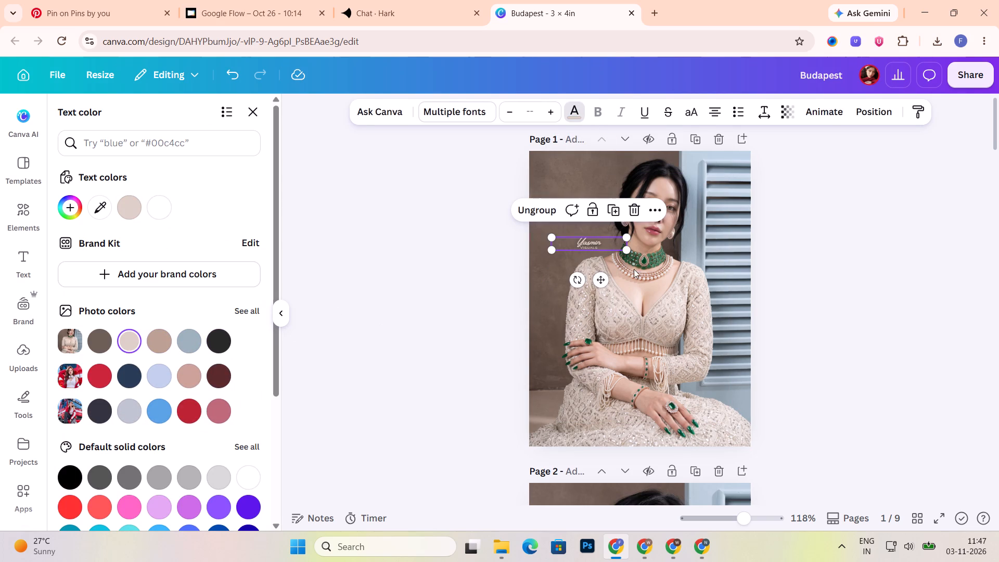
pyautogui.doubleClick(800, 260)
pyautogui.click(801, 259)
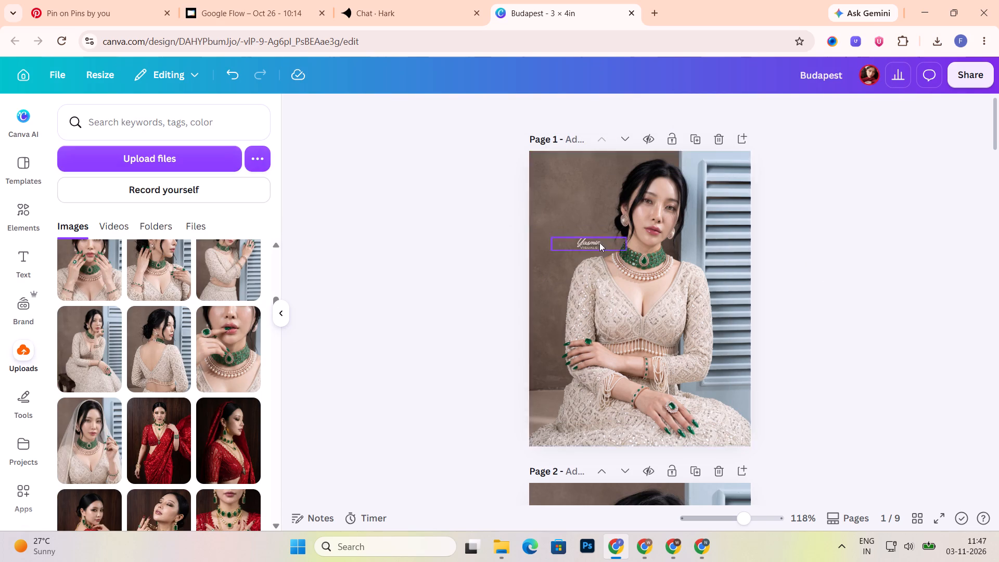
# Copy the recoloured watermark onto pages 2 and 3, placing it on the brown backdrop beside the neck, above the shoulder.
pyautogui.click(600, 243)
pyautogui.hotkey('ctrl', 'c')
pyautogui.scroll(-5, 901, 246)
pyautogui.hotkey('ctrl', 'v')
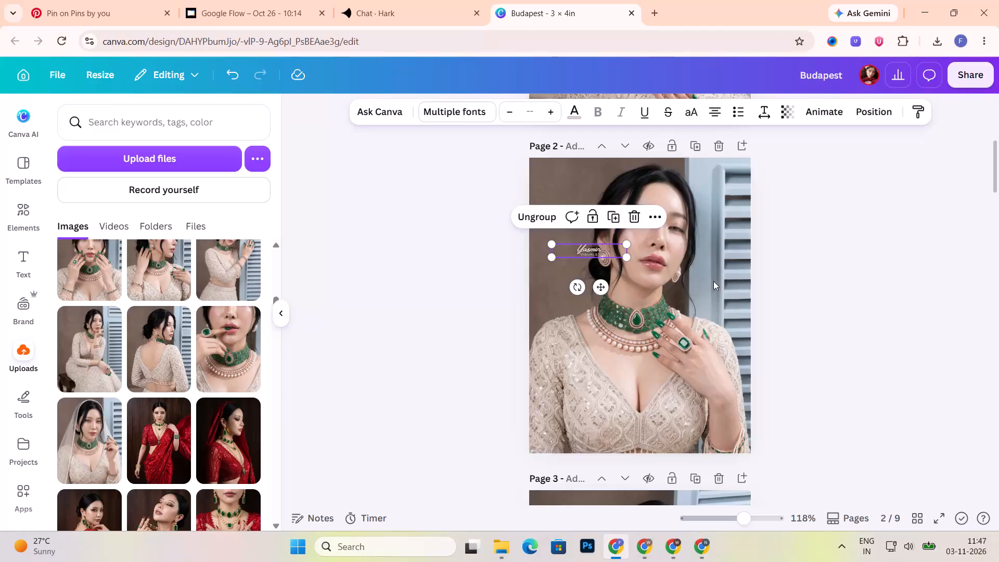
pyautogui.moveTo(596, 252); pyautogui.dragTo(583, 300)
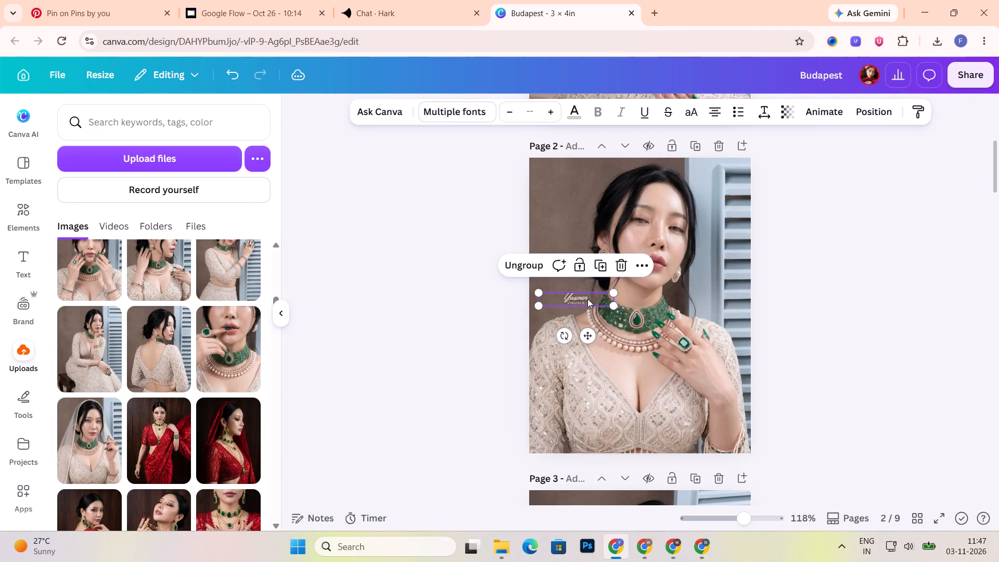
pyautogui.click(913, 261)
pyautogui.scroll(-6, 914, 254)
pyautogui.hotkey('ctrl', 'v')
pyautogui.scroll(2, 914, 254)
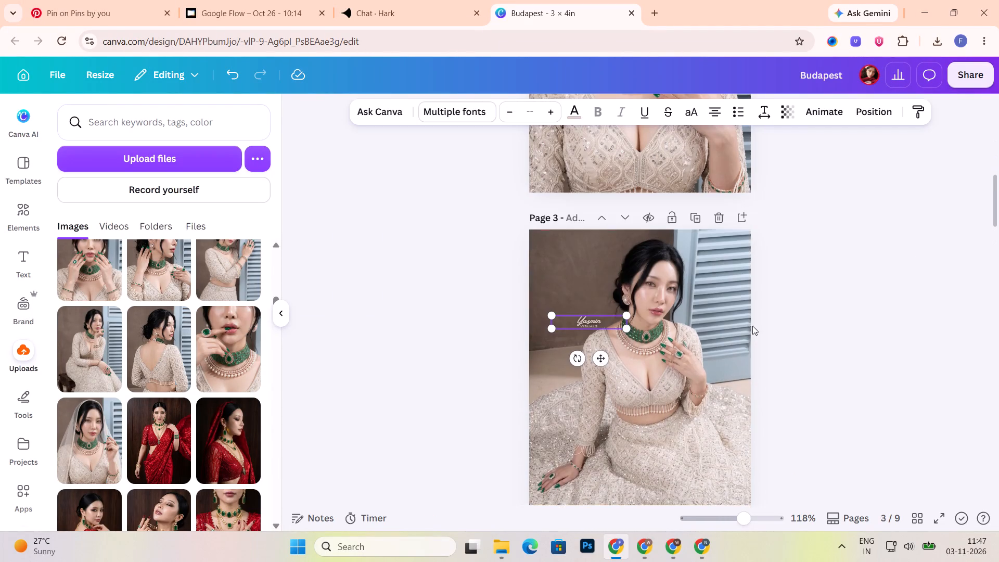
pyautogui.moveTo(592, 320); pyautogui.dragTo(597, 311)
pyautogui.click(830, 301)
# Paste the watermark onto page 4 beside the raised hand below the earring, and onto page 5 on the backdrop beside the neck.
pyautogui.scroll(-3, 879, 281)
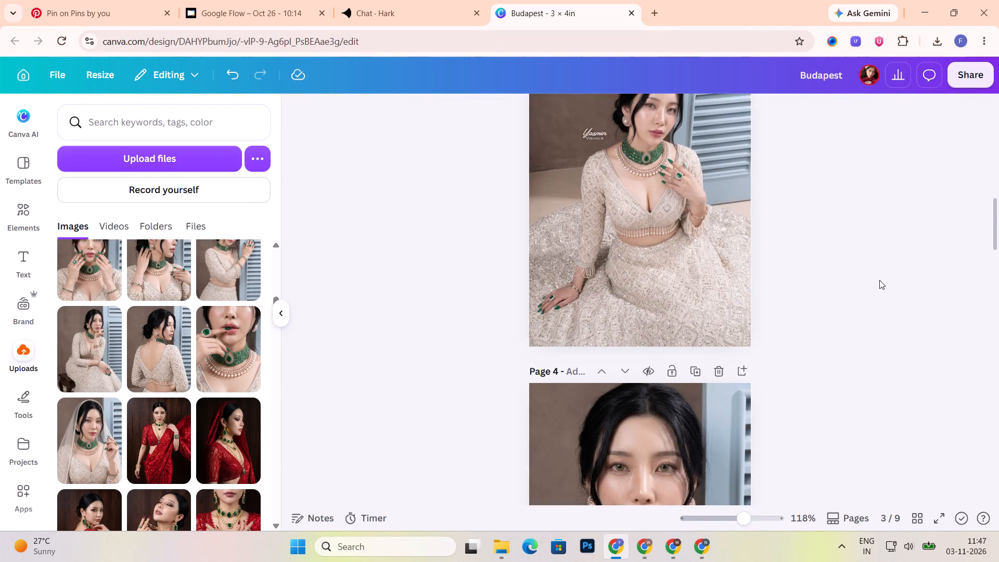
pyautogui.scroll(-2, 879, 280)
pyautogui.hotkey('ctrl', 'v')
pyautogui.scroll(-1, 879, 280)
pyautogui.moveTo(592, 269); pyautogui.dragTo(571, 297)
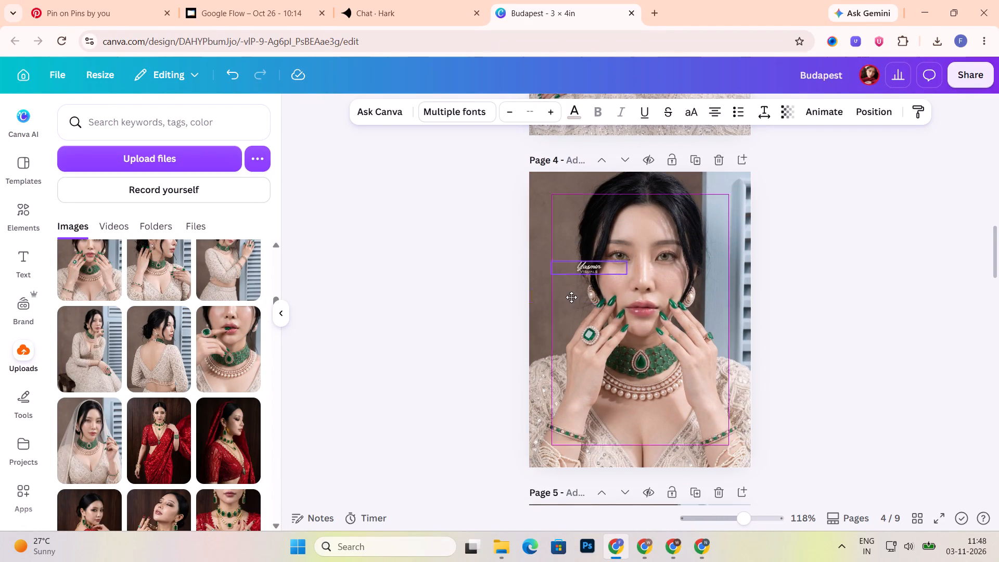
pyautogui.moveTo(571, 297); pyautogui.dragTo(575, 312)
pyautogui.click(862, 290)
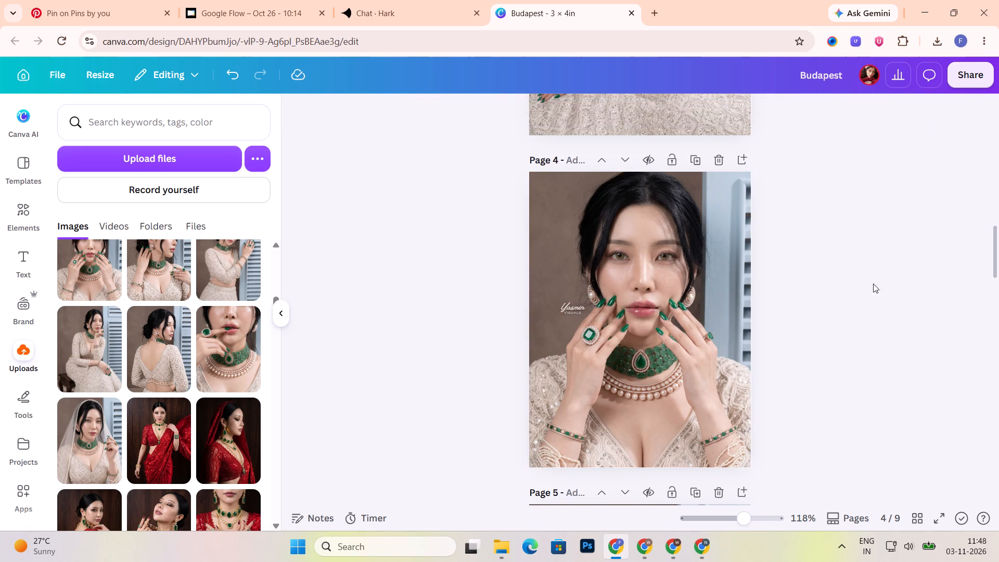
pyautogui.scroll(-5, 899, 263)
pyautogui.hotkey('ctrl', 'v')
pyautogui.moveTo(592, 275); pyautogui.dragTo(587, 277)
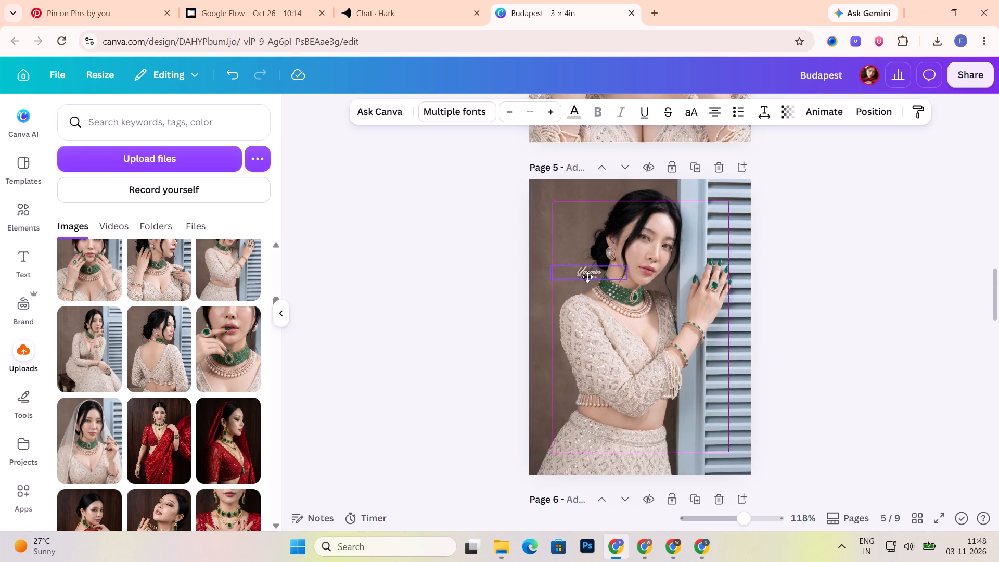
pyautogui.moveTo(587, 277); pyautogui.dragTo(583, 278)
pyautogui.click(882, 277)
# Paste the watermark onto page 6 beside the seated model's neck and onto page 7 on the upper backdrop beside her hair.
pyautogui.scroll(-7, 881, 277)
pyautogui.hotkey('ctrl', 'v')
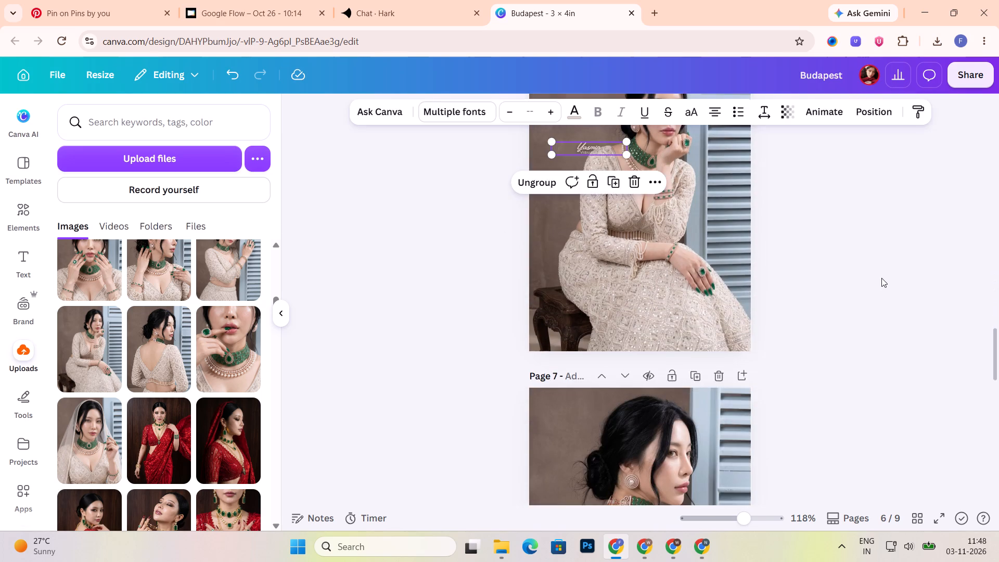
pyautogui.scroll(2, 881, 278)
pyautogui.moveTo(598, 276); pyautogui.dragTo(605, 262)
pyautogui.click(829, 275)
pyautogui.scroll(-5, 841, 292)
pyautogui.hotkey('ctrl', 'v')
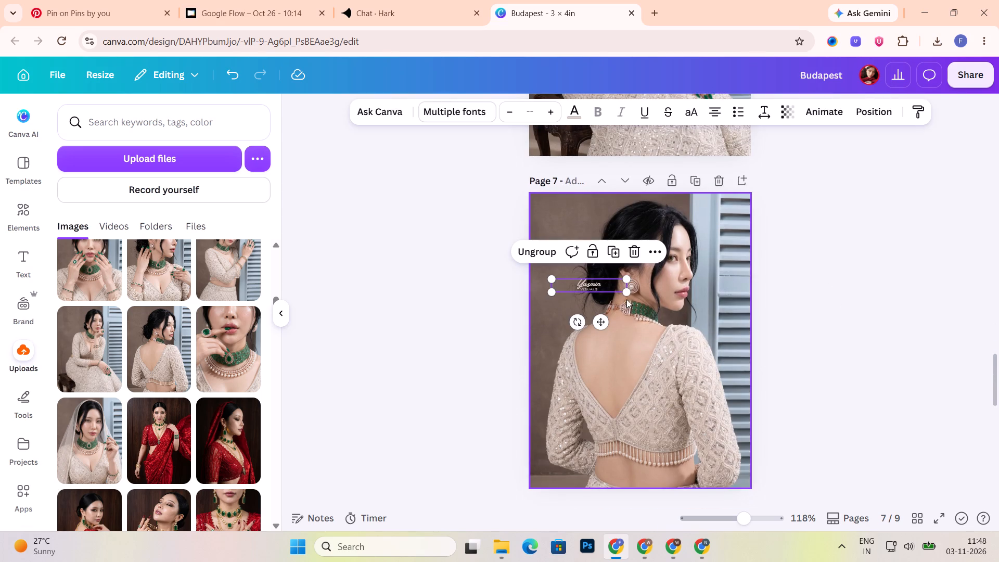
pyautogui.moveTo(597, 284); pyautogui.dragTo(591, 242)
pyautogui.click(798, 251)
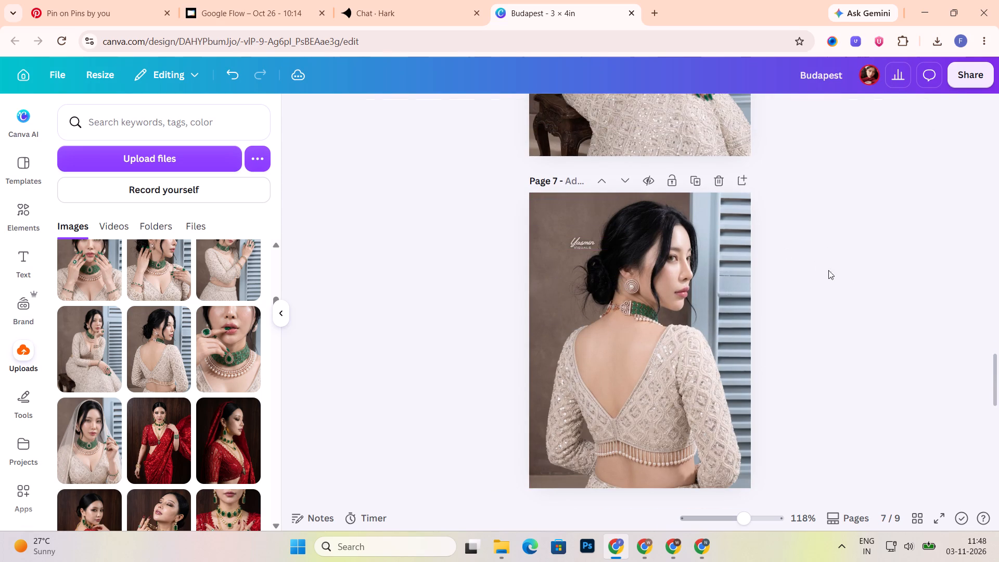
# Paste the watermark onto page 8 at the upper edge of the veil and onto page 9 centred on the chest below the pearls.
pyautogui.scroll(-5, 877, 301)
pyautogui.hotkey('ctrl', 'v')
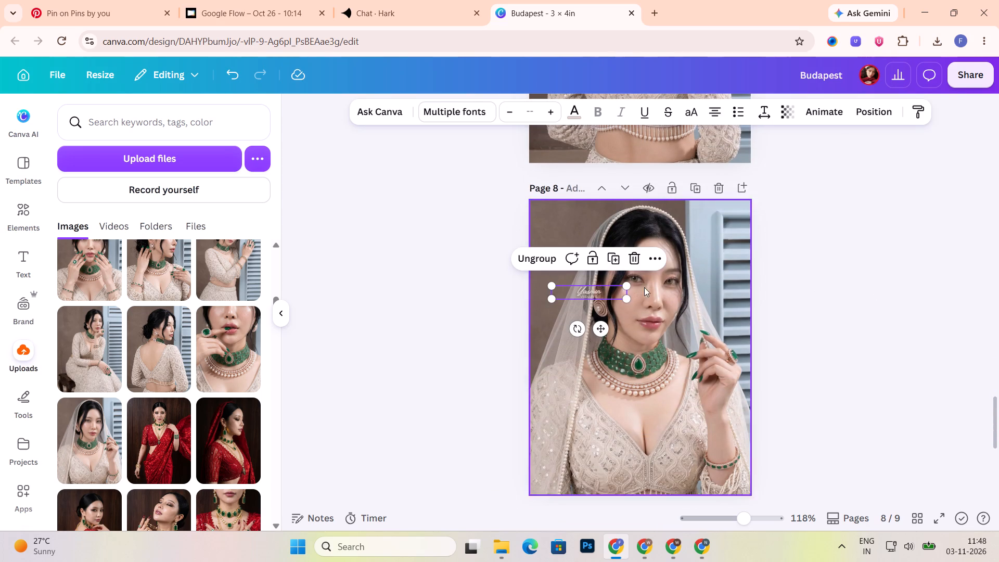
pyautogui.moveTo(600, 290); pyautogui.dragTo(584, 237)
pyautogui.click(826, 282)
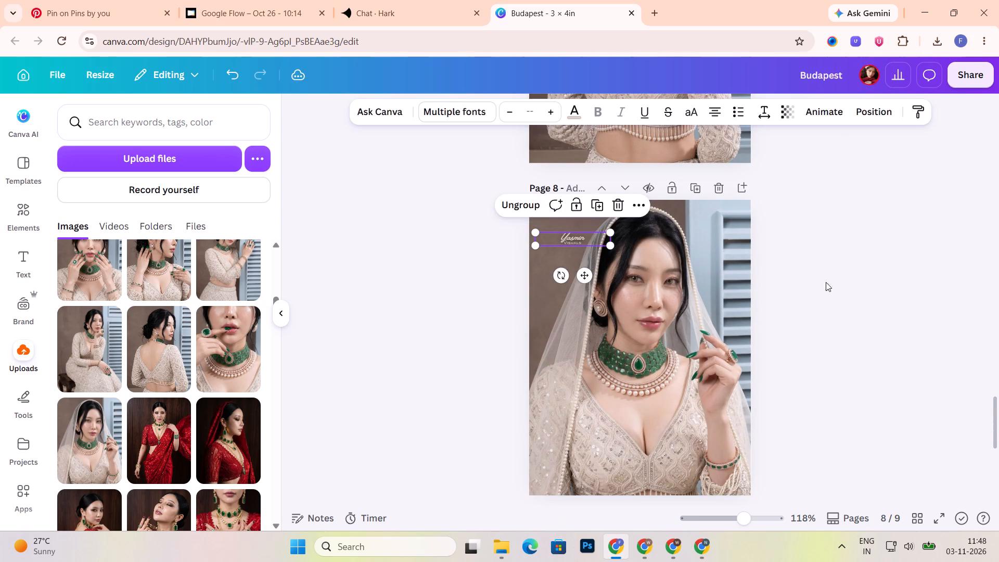
pyautogui.scroll(-5, 891, 319)
pyautogui.hotkey('ctrl', 'v')
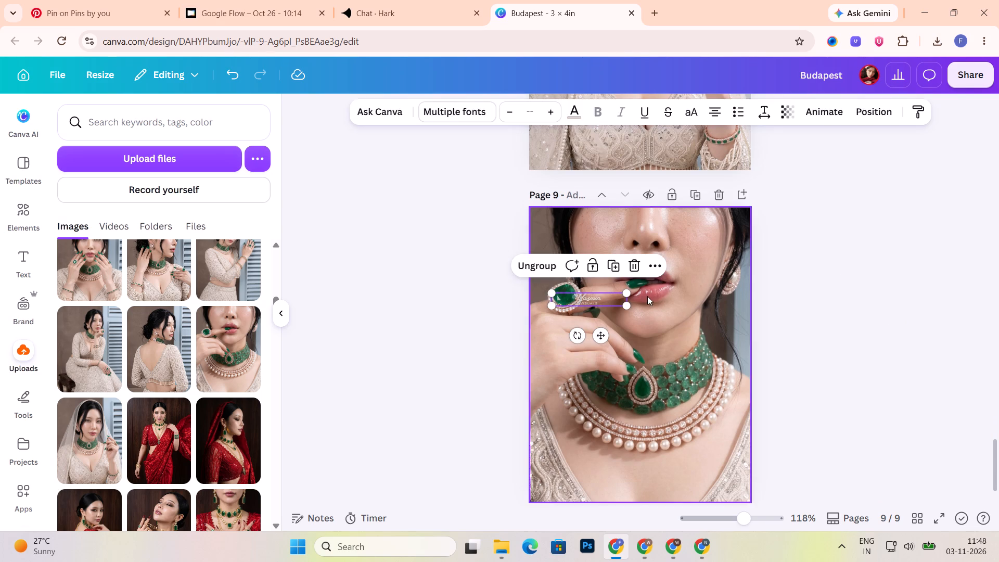
pyautogui.scroll(-1, 759, 276)
pyautogui.moveTo(594, 252); pyautogui.dragTo(660, 430)
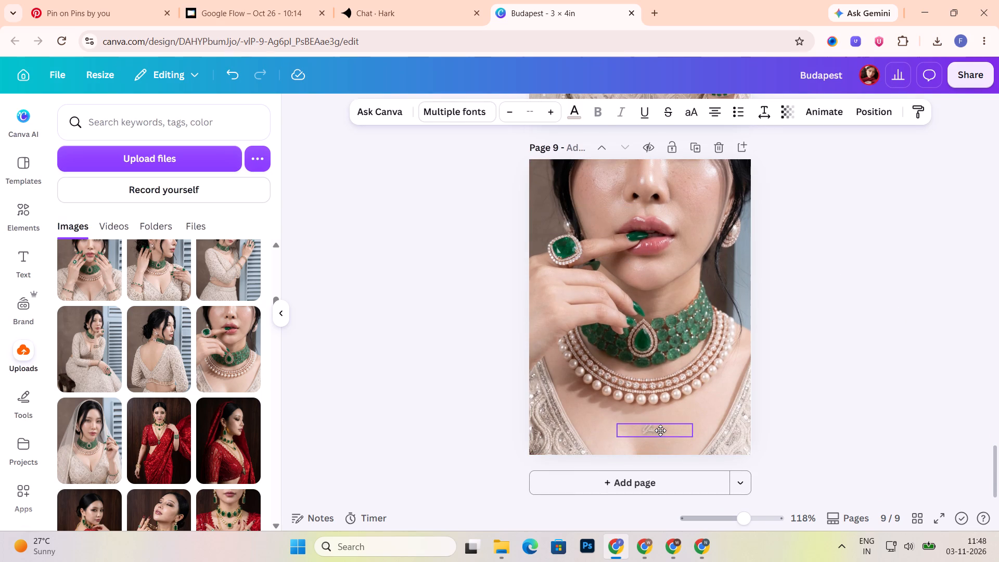
pyautogui.moveTo(660, 430); pyautogui.dragTo(648, 435)
pyautogui.click(849, 381)
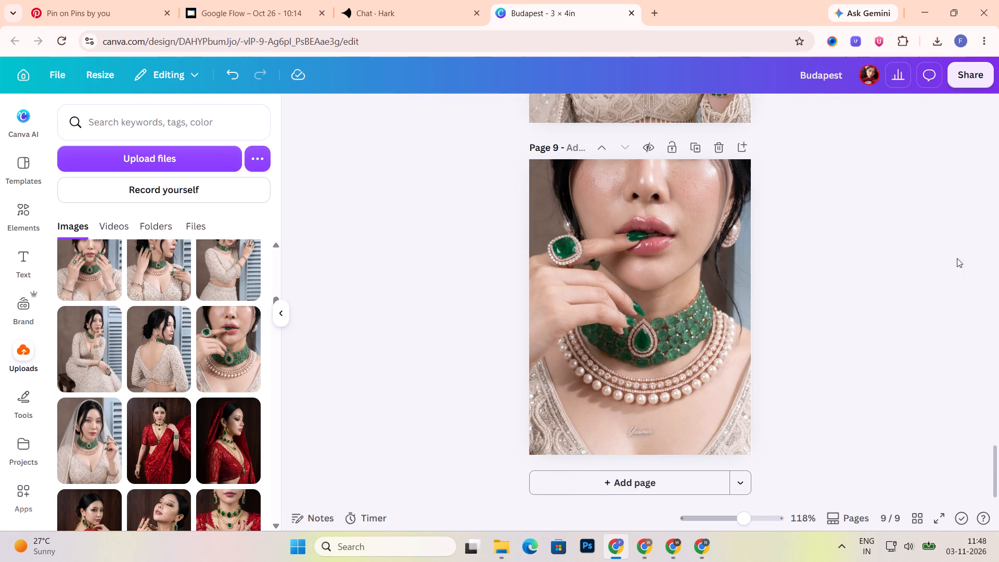
# Download all pages of the design as high-quality PNG at size 1.125.
pyautogui.click(972, 73)
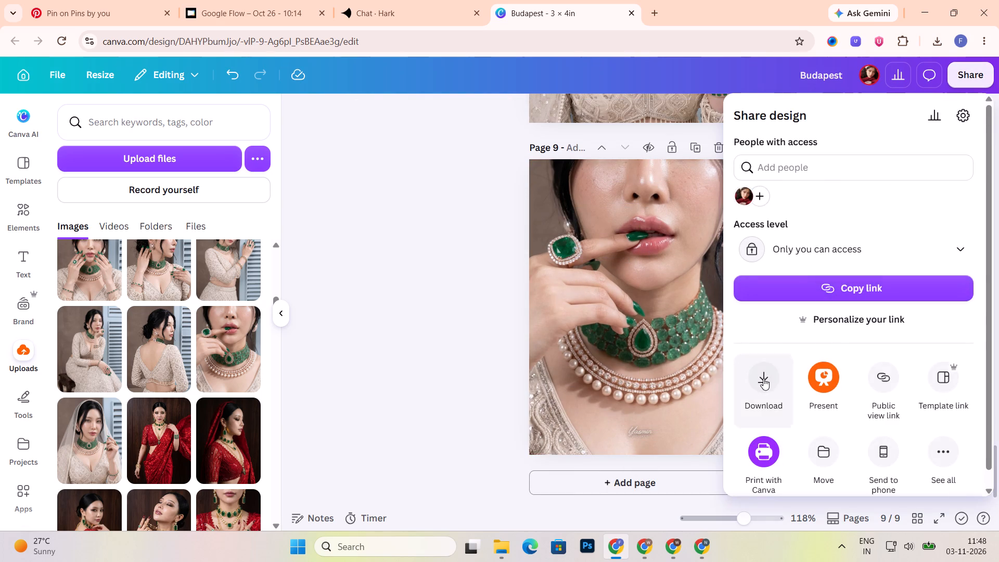
pyautogui.click(763, 378)
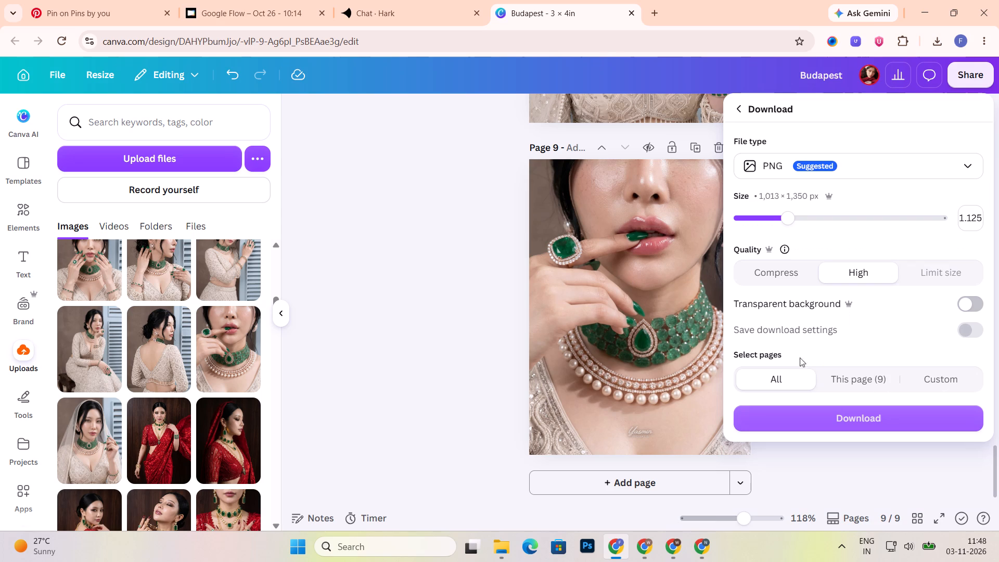
pyautogui.click(865, 419)
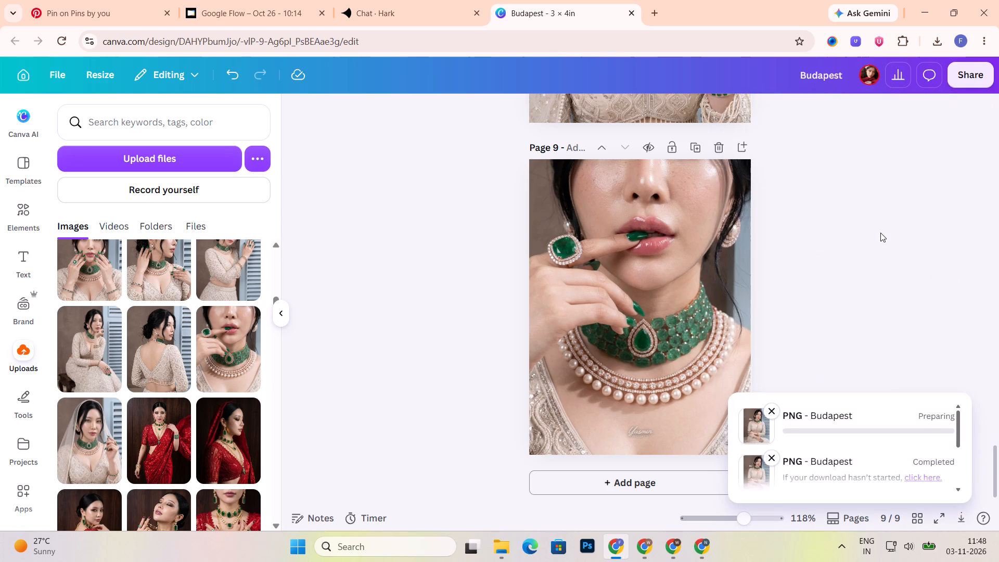
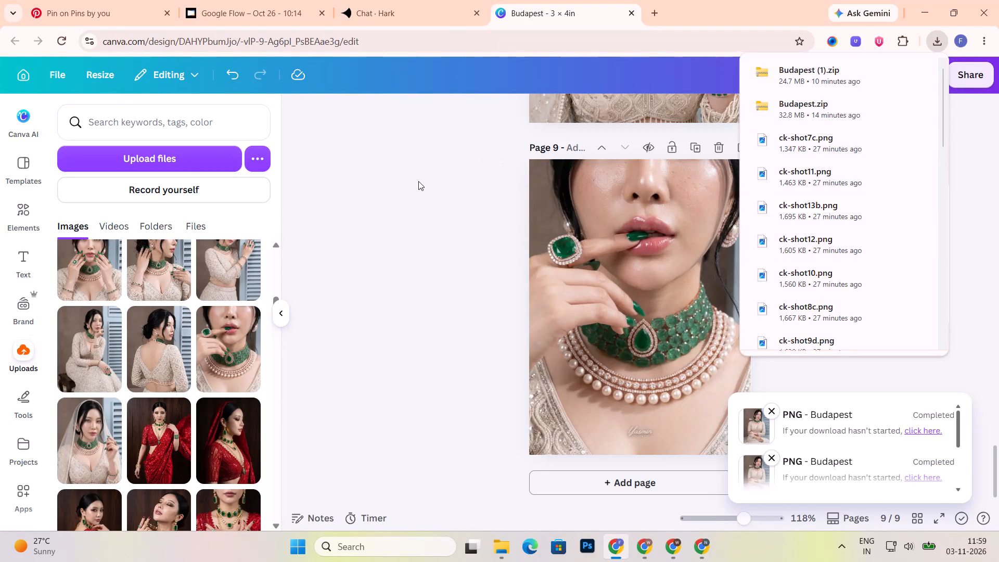
# Delete the Yasmin watermark from pages 9, 8 and 7 of the design.
pyautogui.click(429, 211)
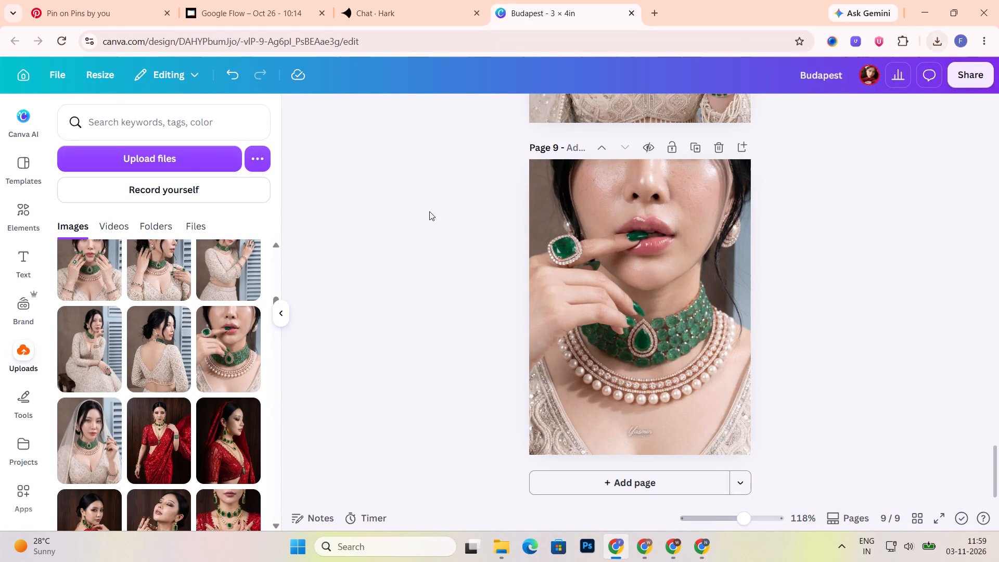
pyautogui.scroll(6, 992, 309)
pyautogui.scroll(9, 966, 266)
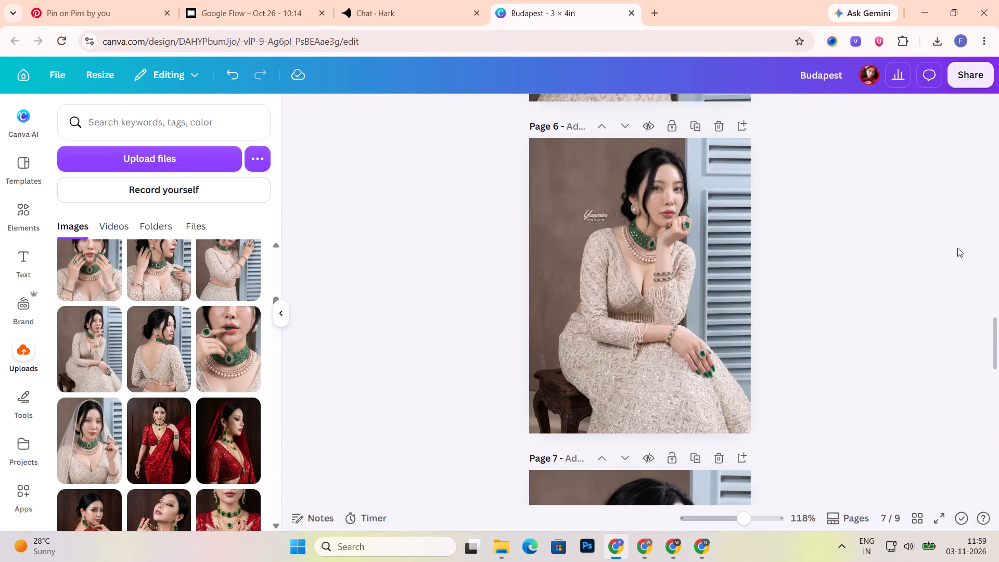
pyautogui.scroll(-20, 957, 248)
pyautogui.scroll(-2, 957, 248)
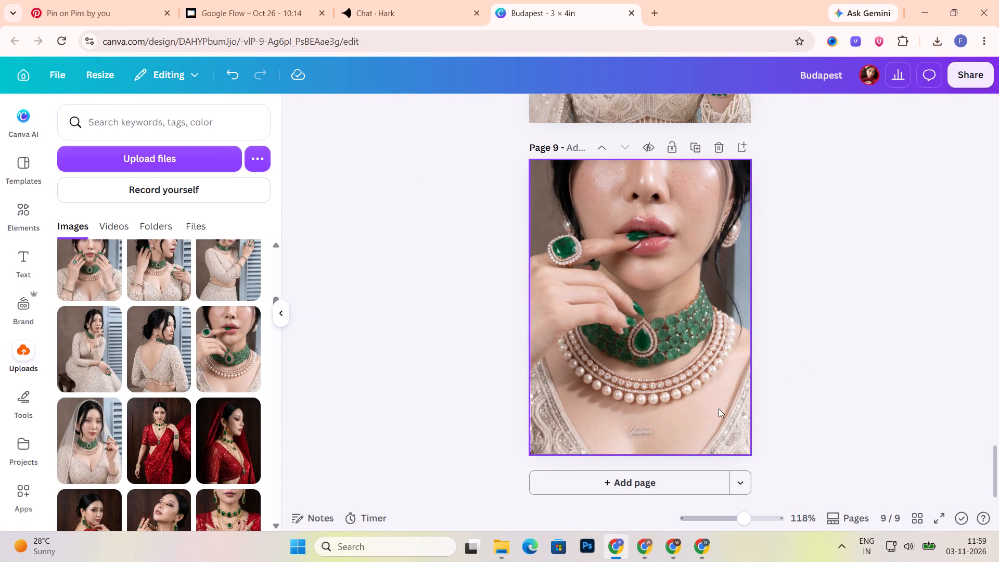
pyautogui.click(633, 430)
pyautogui.press('Delete')
pyautogui.scroll(4, 916, 282)
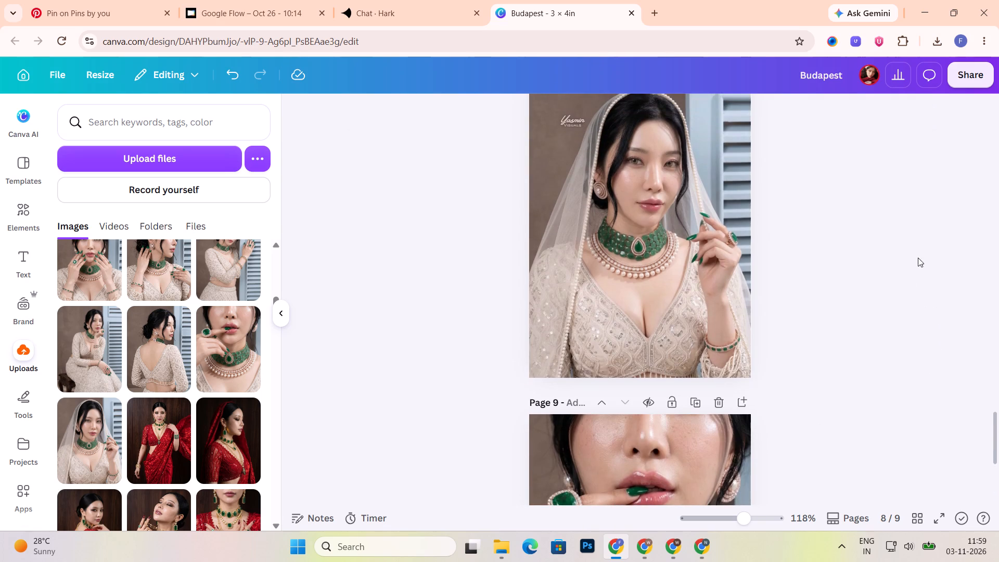
pyautogui.click(575, 127)
pyautogui.press('Delete')
pyautogui.scroll(7, 835, 251)
pyautogui.click(586, 264)
pyautogui.press('Delete')
# Delete the Yasmin watermark from pages 6, 5 and 4.
pyautogui.scroll(6, 859, 271)
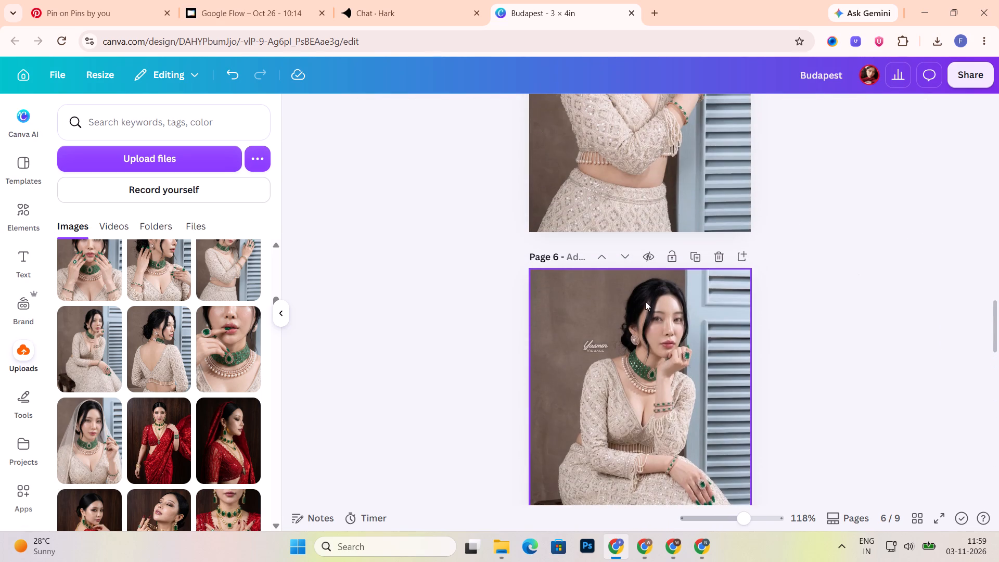
pyautogui.click(593, 347)
pyautogui.press('Delete')
pyautogui.scroll(5, 921, 257)
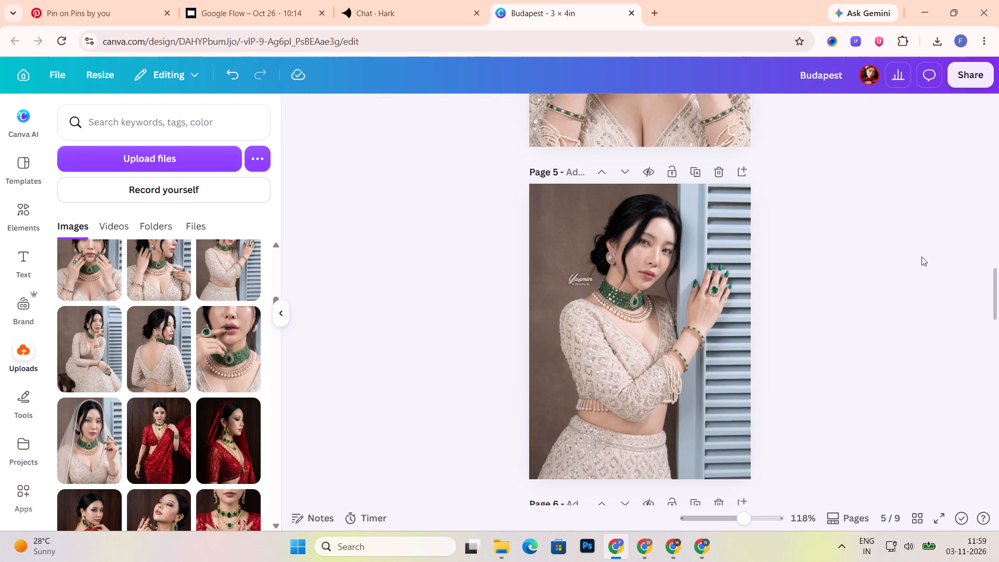
pyautogui.click(591, 354)
pyautogui.press('Delete')
pyautogui.scroll(4, 824, 288)
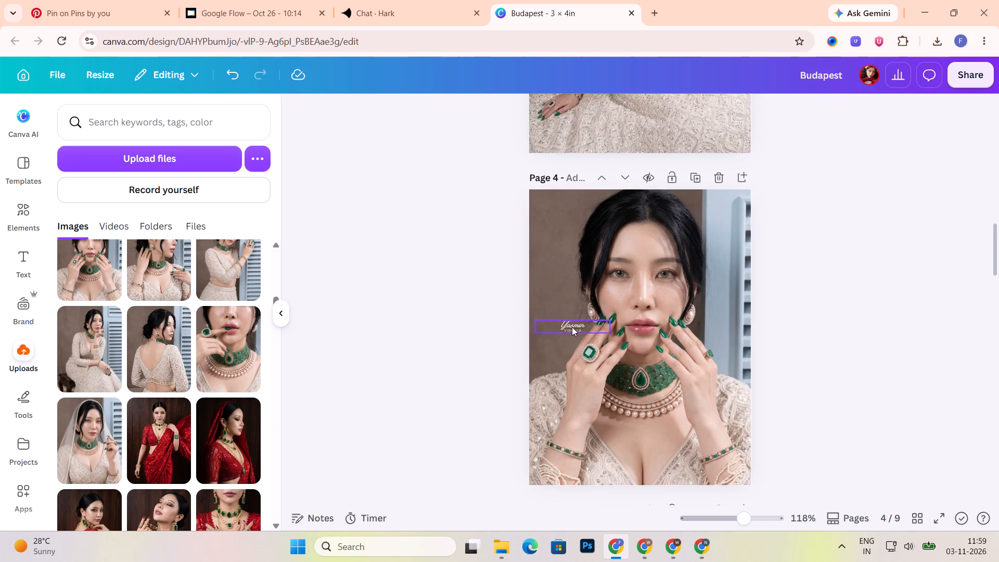
pyautogui.click(572, 327)
pyautogui.press('Delete')
# Delete the Yasmin watermark from pages 3 and 2, leaving it only on page 1.
pyautogui.scroll(4, 856, 289)
pyautogui.click(609, 197)
pyautogui.press('Delete')
pyautogui.scroll(4, 865, 262)
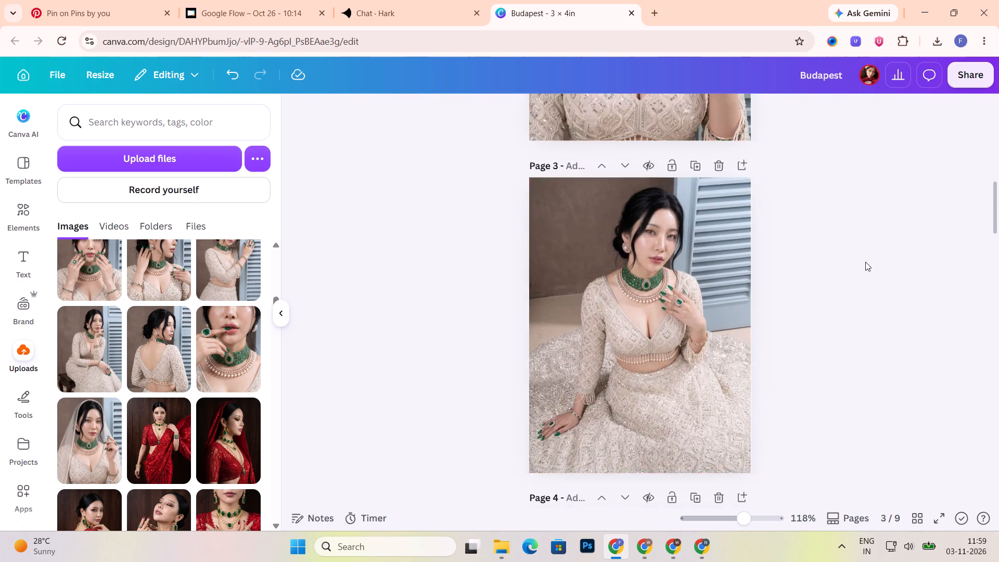
pyautogui.scroll(1, 865, 262)
pyautogui.click(572, 257)
pyautogui.press('Delete')
pyautogui.scroll(8, 872, 274)
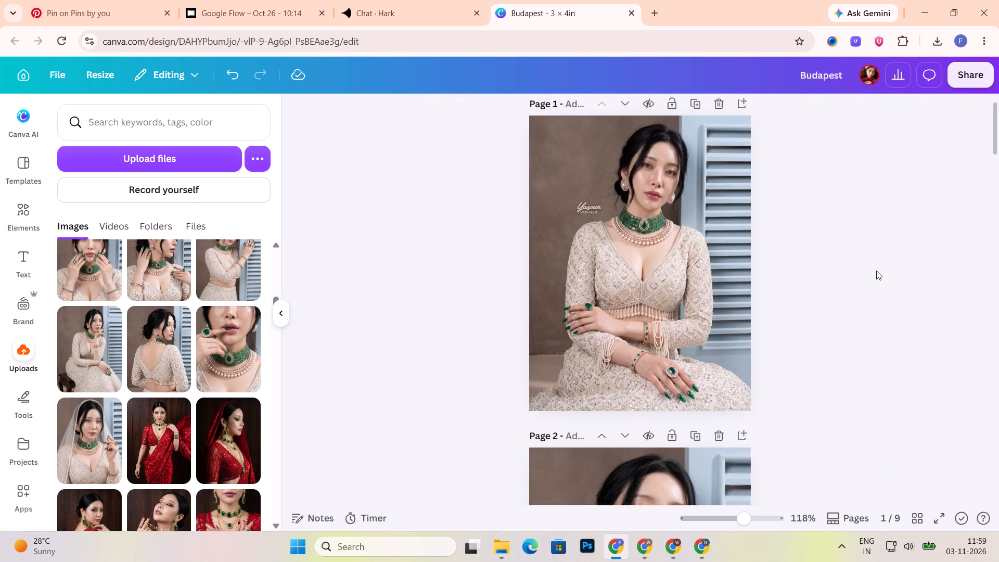
# Replace the page 1 photo with the uploaded red-saree portrait against dark wood, keeping the watermark on it.
pyautogui.scroll(14, 190, 335)
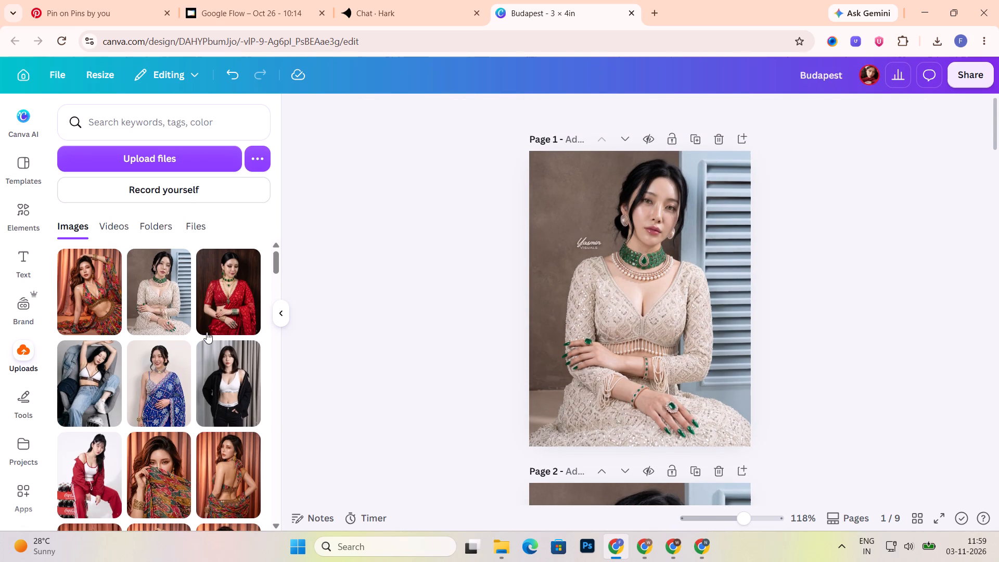
pyautogui.moveTo(223, 293); pyautogui.dragTo(623, 295)
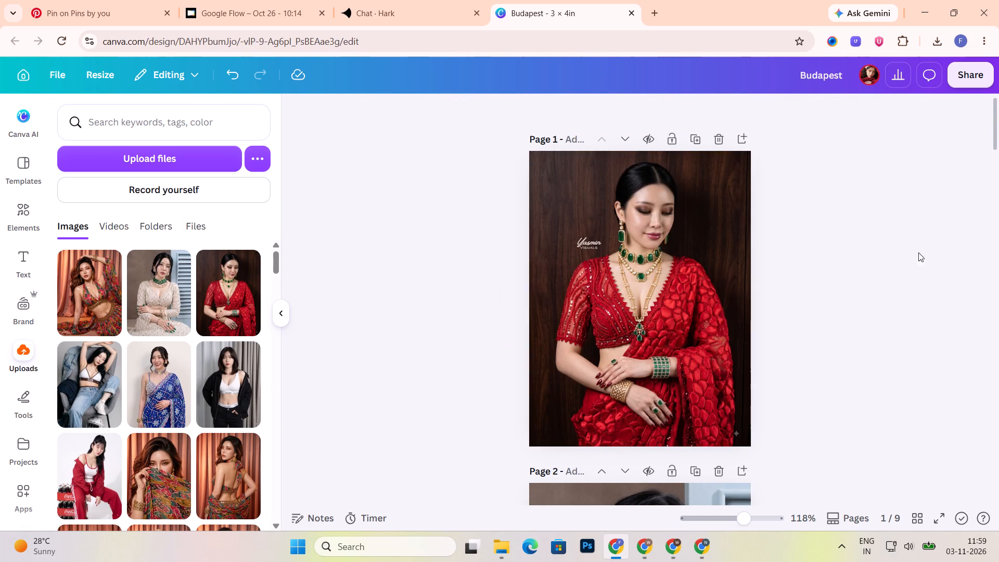
# Remove the small sparkle mark from the page 1 photo's lower corner using Magic Eraser with brush size 16.
pyautogui.click(712, 254)
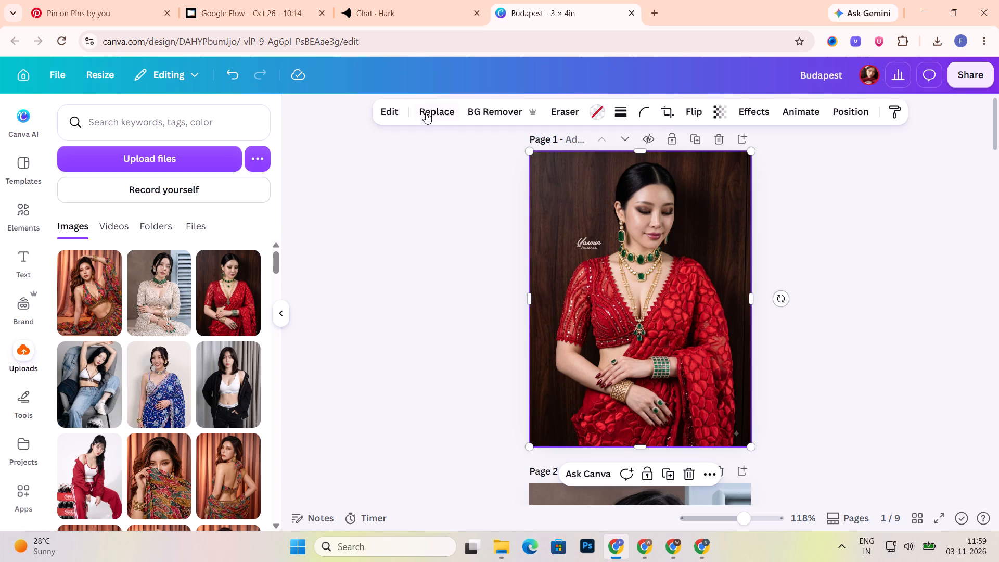
pyautogui.click(375, 106)
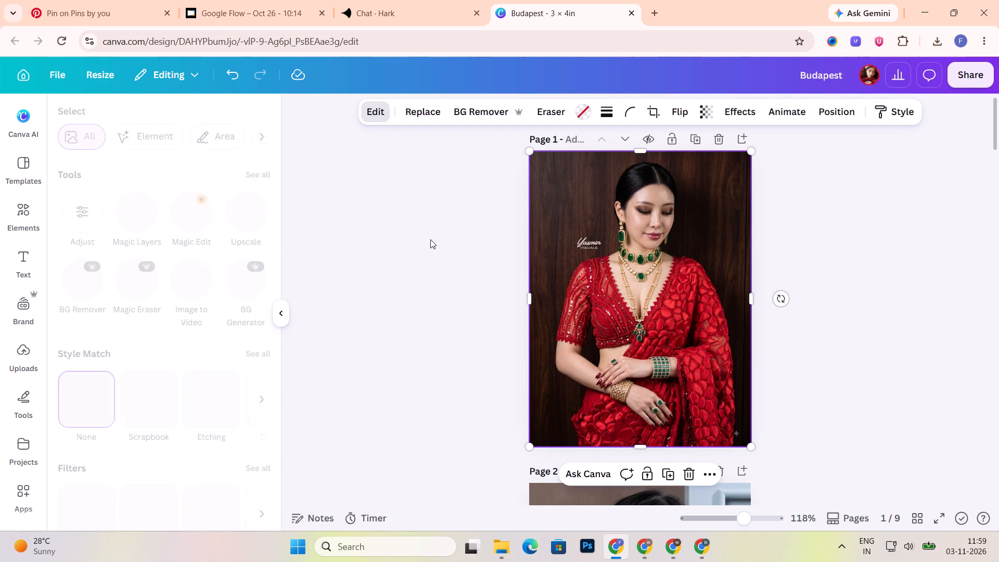
pyautogui.click(129, 338)
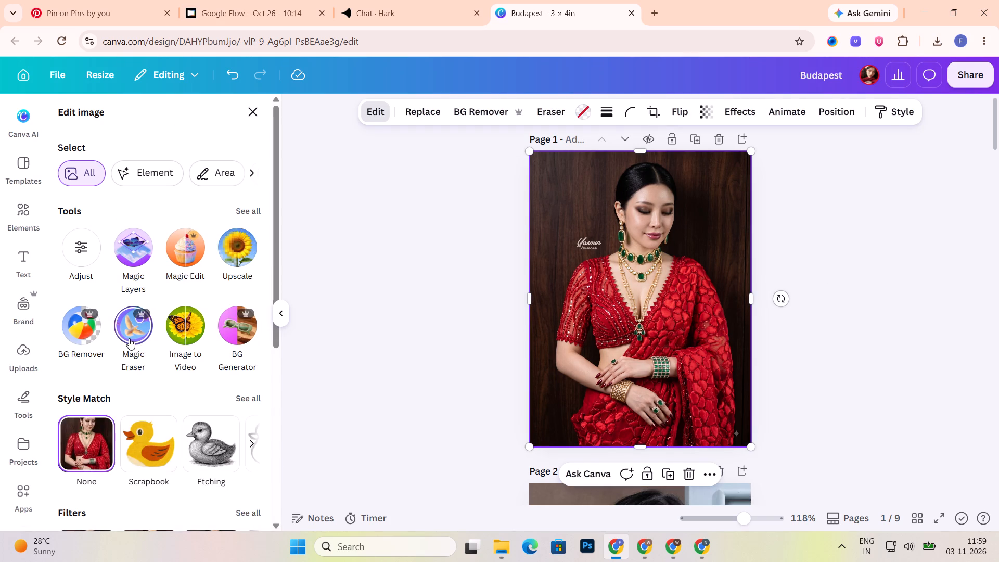
pyautogui.moveTo(125, 228); pyautogui.dragTo(114, 232)
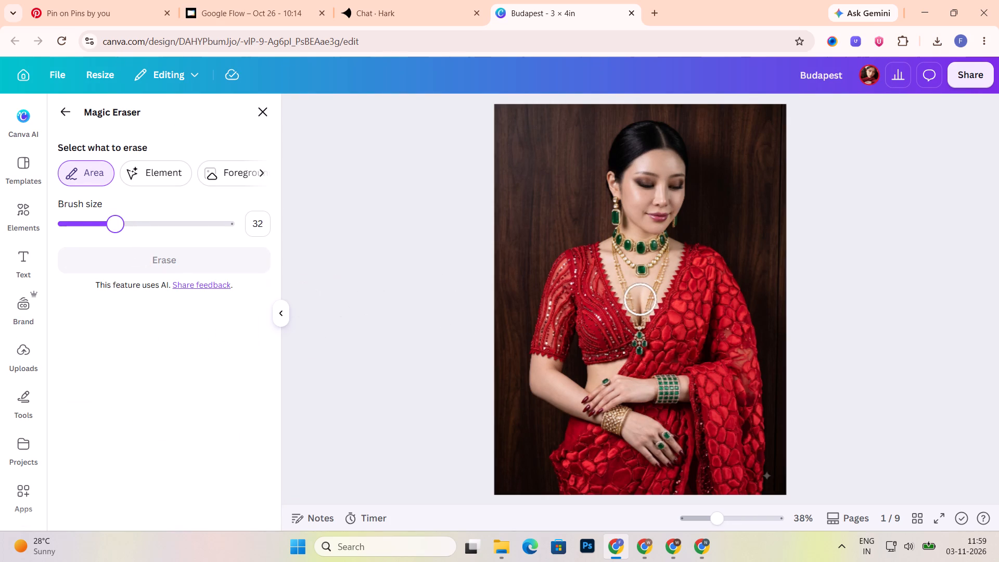
pyautogui.moveTo(114, 232); pyautogui.dragTo(88, 233)
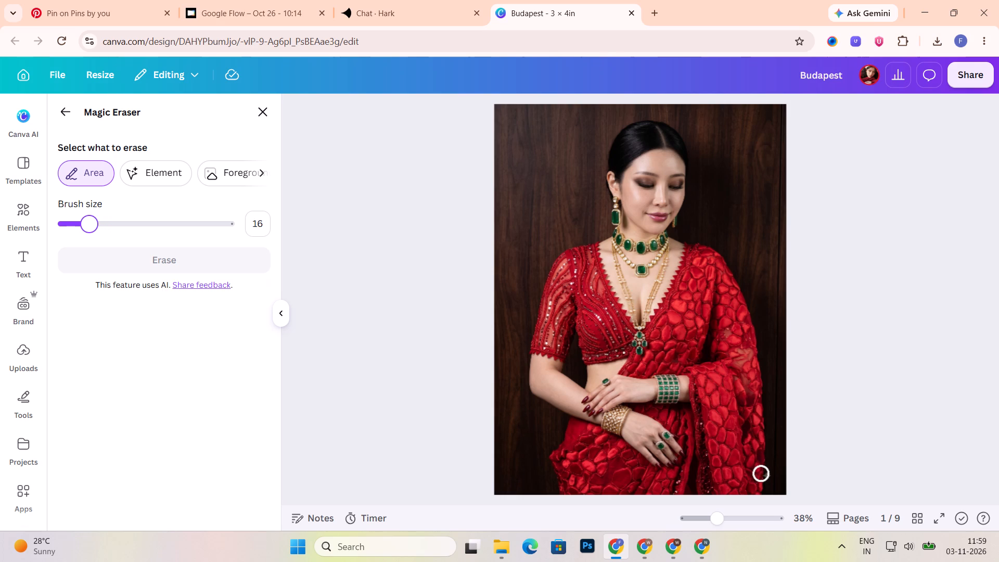
pyautogui.click(768, 476)
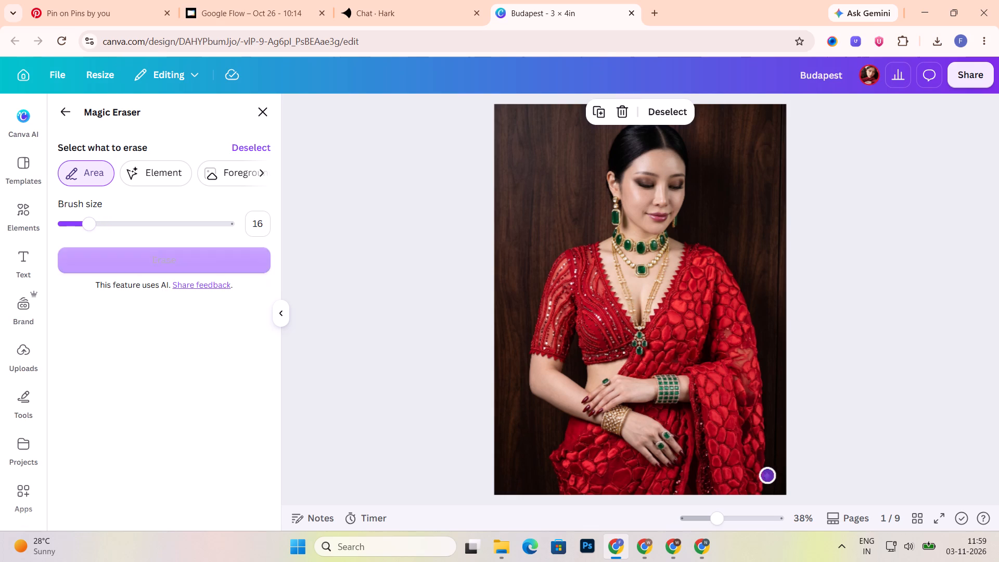
pyautogui.click(626, 117)
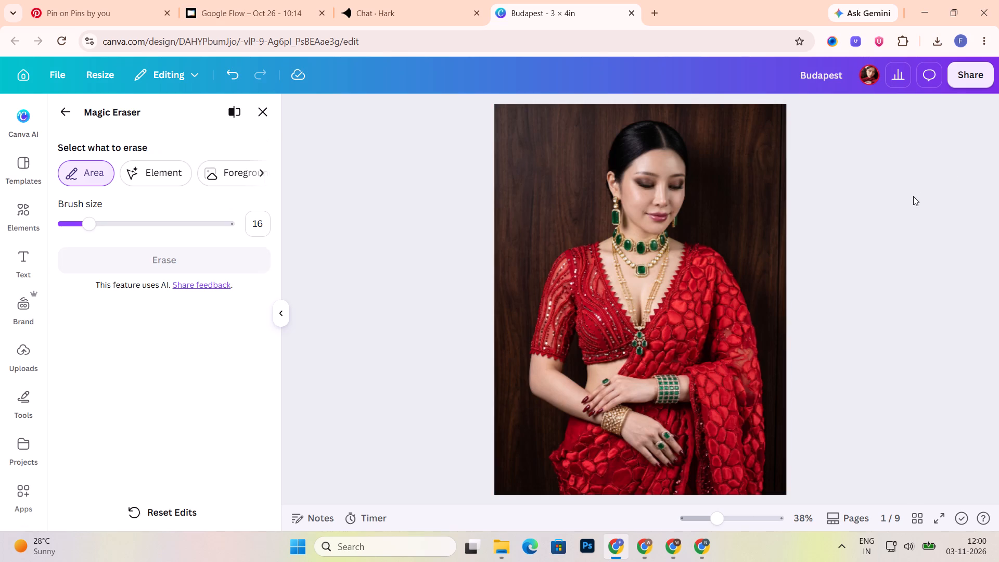
pyautogui.click(257, 113)
# Upscale the red-saree photo on page 1.
pyautogui.click(378, 114)
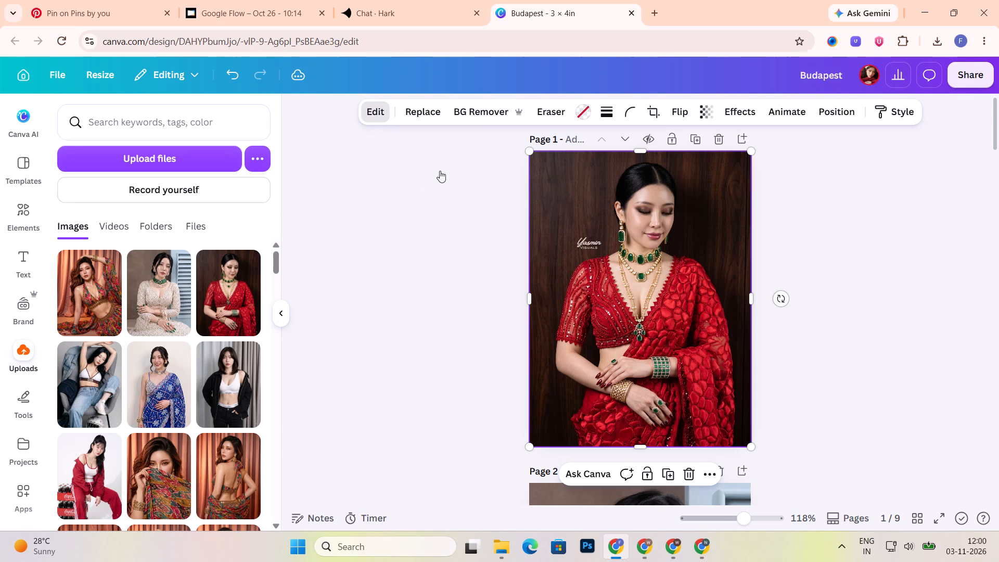
pyautogui.click(239, 243)
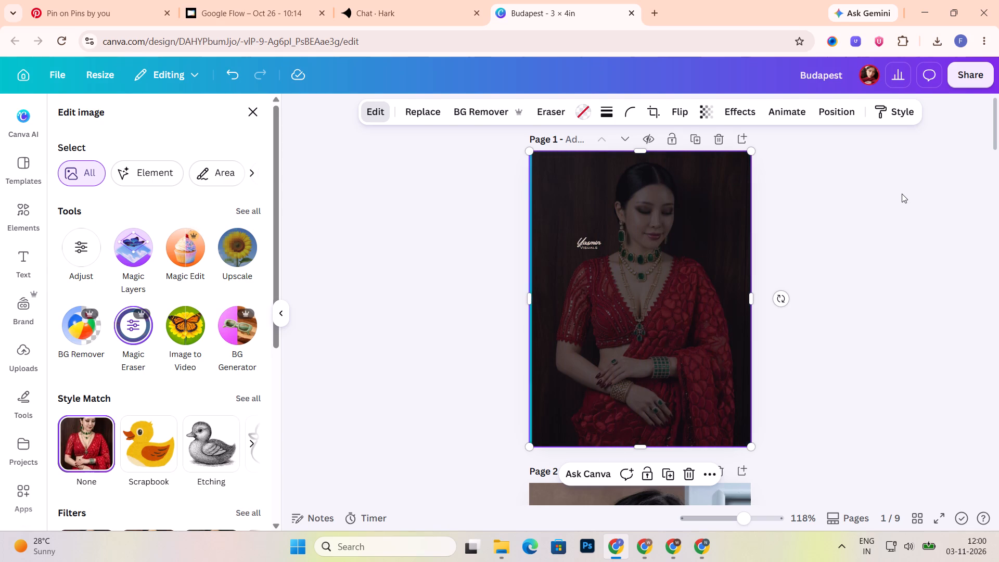
pyautogui.click(254, 113)
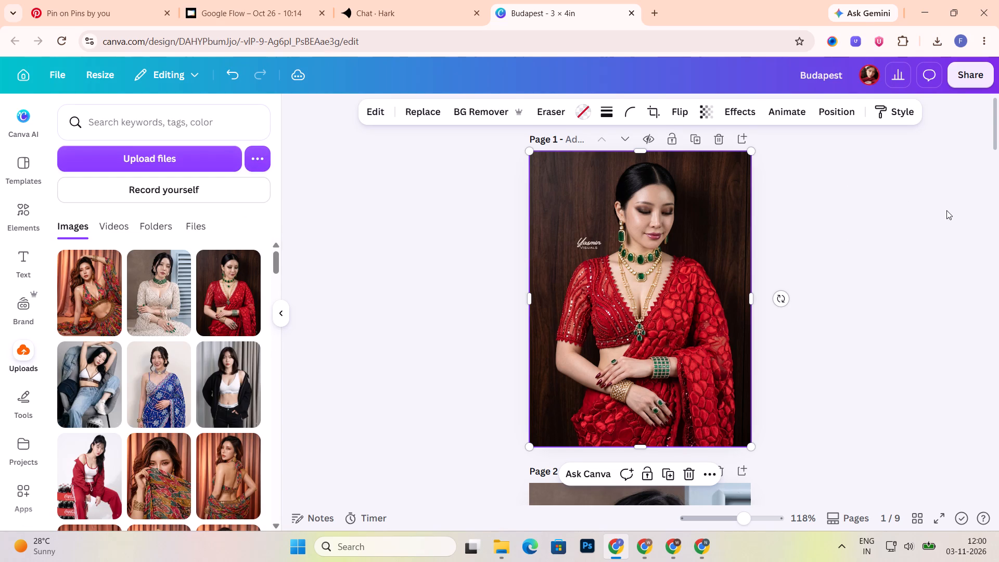
# Replace the page 2 photo with the full-length standing red-saree shot and page 3 with the red-veiled side profile.
pyautogui.scroll(-4, 946, 210)
pyautogui.scroll(-5, 153, 337)
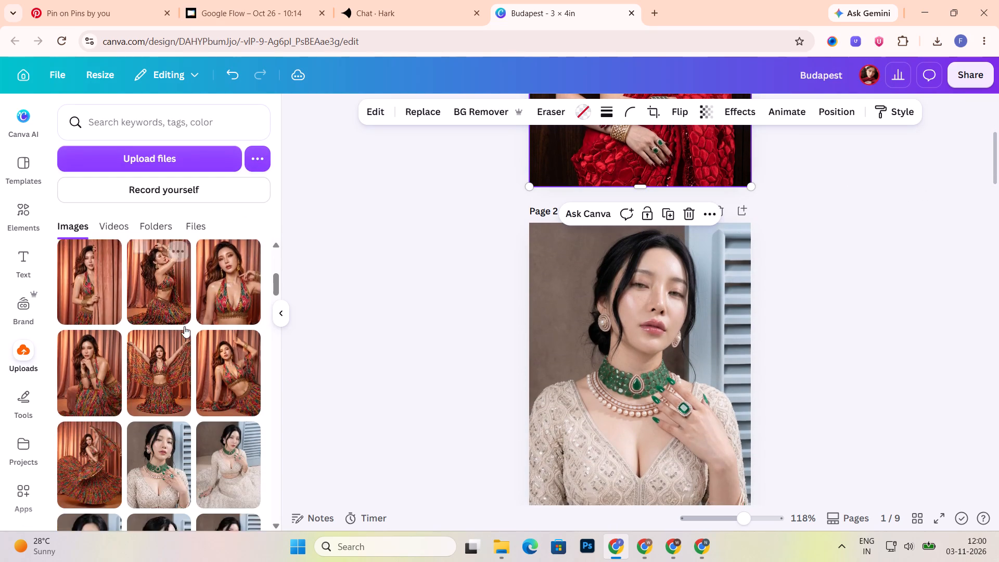
pyautogui.scroll(-5, 185, 325)
pyautogui.moveTo(165, 381); pyautogui.dragTo(529, 389)
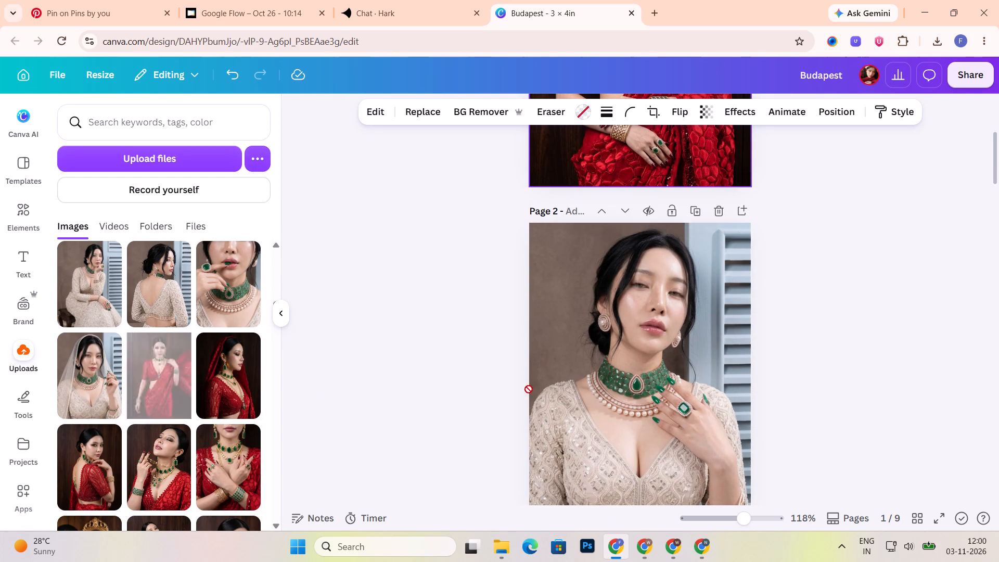
pyautogui.moveTo(529, 389); pyautogui.dragTo(616, 385)
pyautogui.scroll(-5, 886, 181)
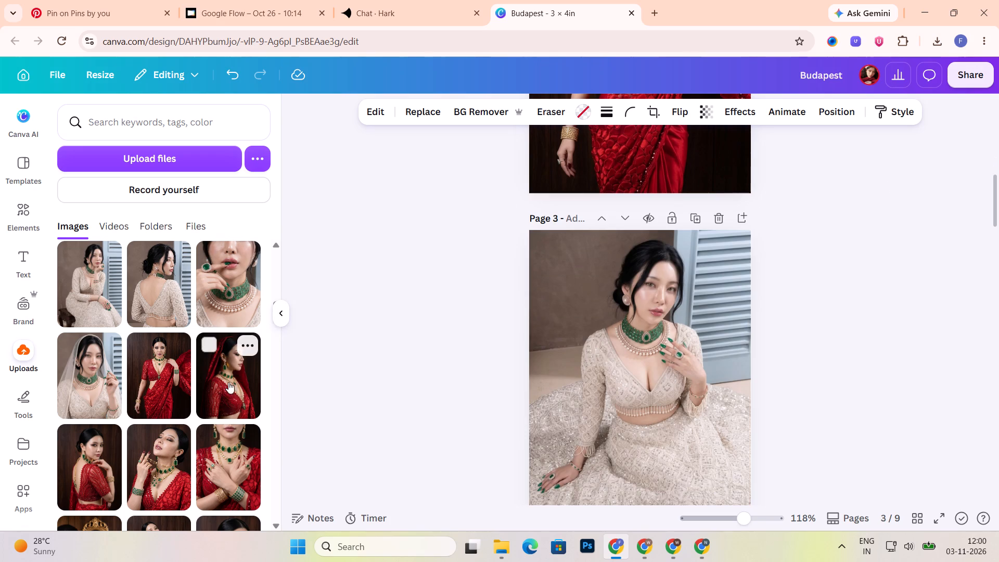
pyautogui.moveTo(227, 381); pyautogui.dragTo(635, 395)
# Replace the page 4 photo with the red-saree back view and page 5 with the tilted-head, raised-hand shot.
pyautogui.scroll(-5, 830, 249)
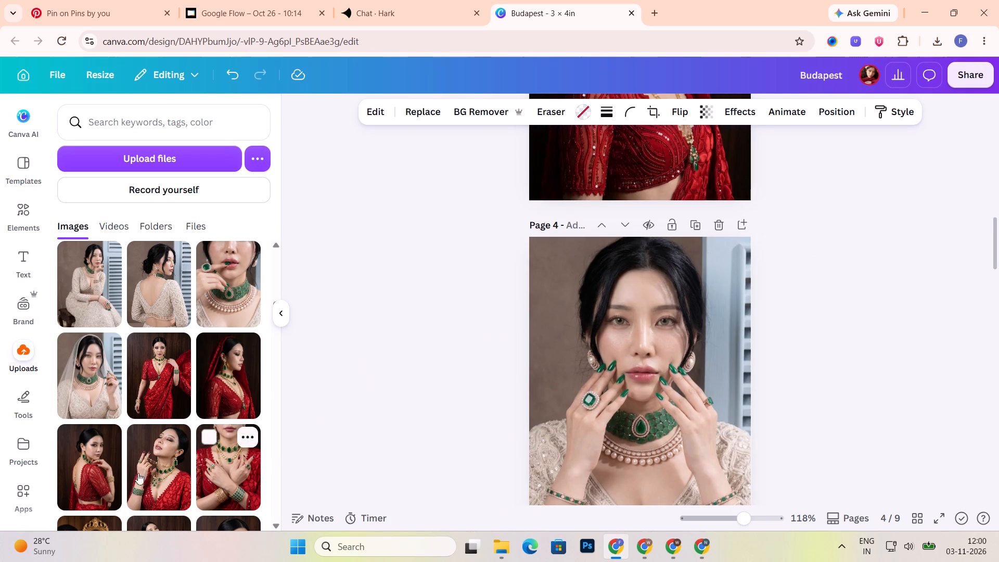
pyautogui.moveTo(94, 470); pyautogui.dragTo(697, 414)
pyautogui.scroll(-6, 891, 274)
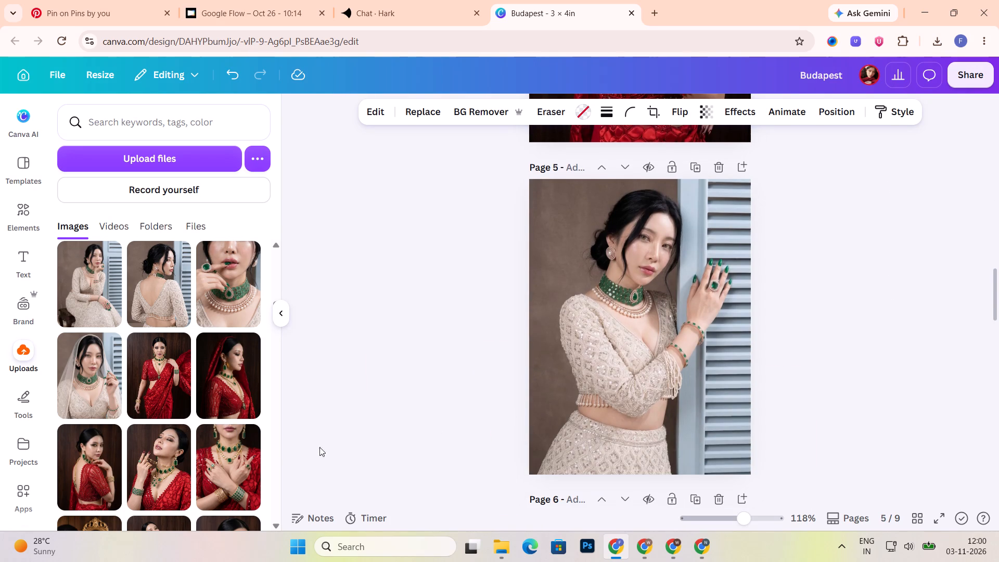
pyautogui.moveTo(151, 477); pyautogui.dragTo(658, 375)
# Replace the page 6 photo with the crossed-hands necklace close-up and page 7 with the gold-framed mirror reflection.
pyautogui.scroll(-5, 819, 277)
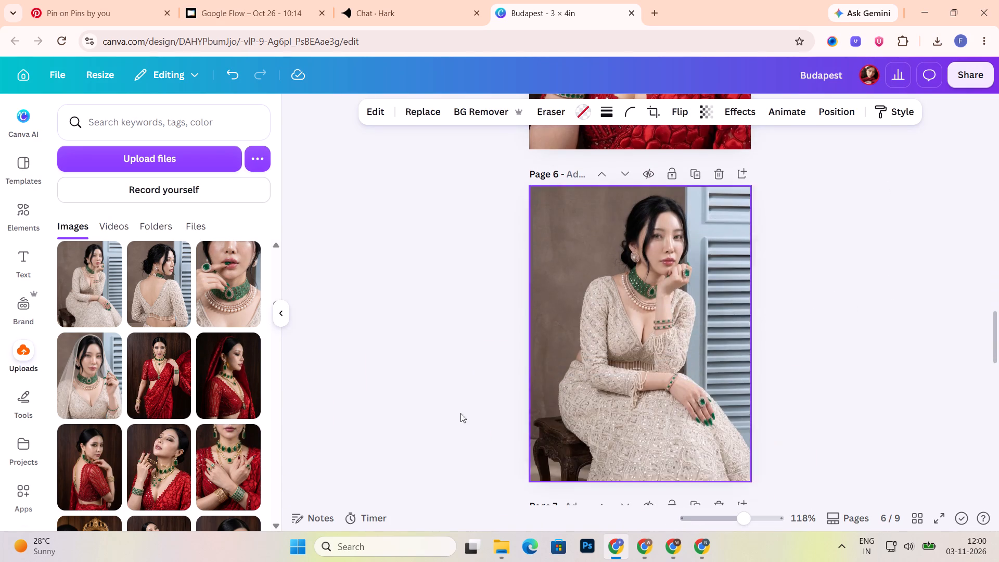
pyautogui.moveTo(234, 460); pyautogui.dragTo(635, 393)
pyautogui.scroll(-6, 915, 267)
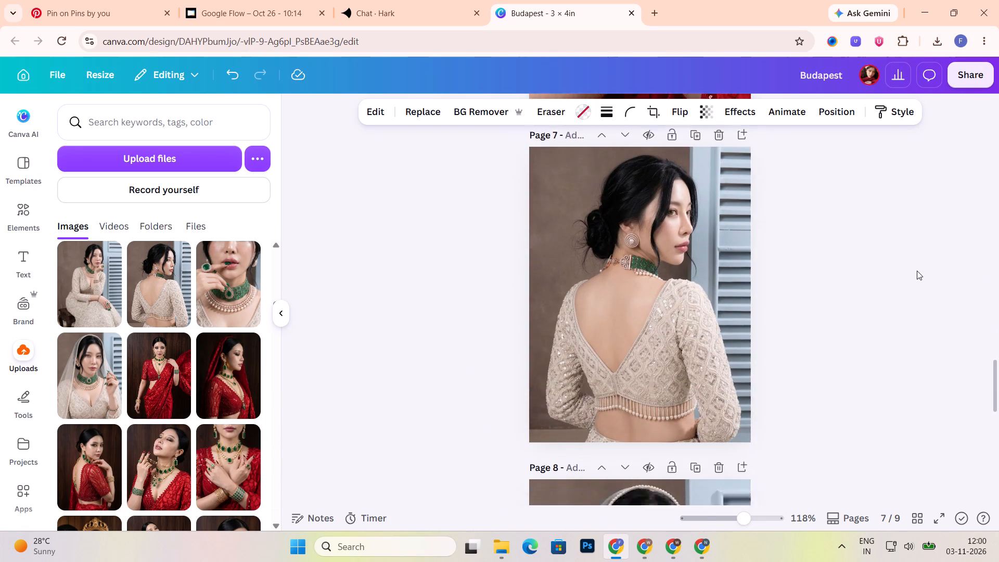
pyautogui.scroll(-2, 191, 385)
pyautogui.moveTo(84, 438); pyautogui.dragTo(666, 357)
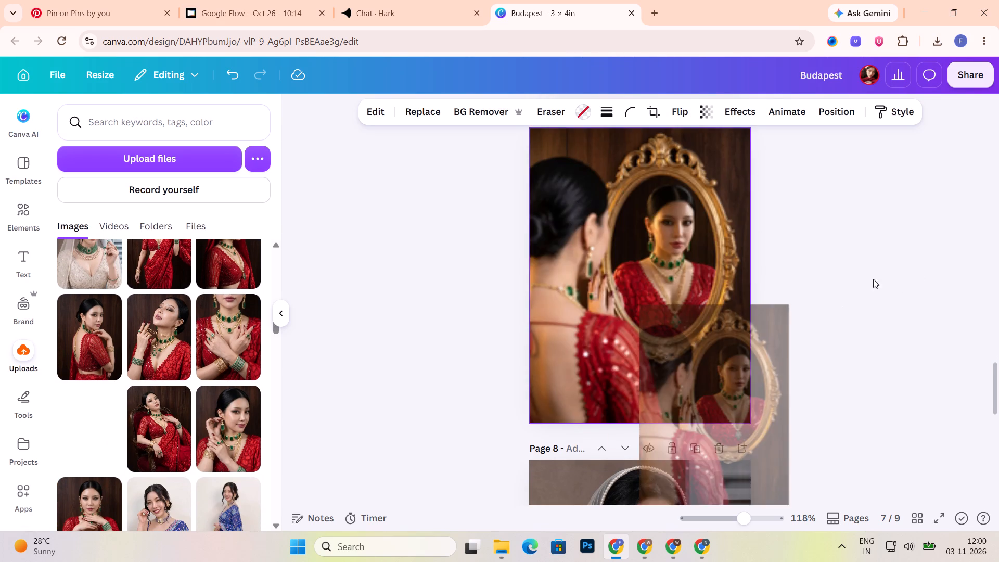
# Replace the page 8 photo with the red-saree armchair shot and page 9 with the portrait touching the earring.
pyautogui.scroll(-5, 904, 249)
pyautogui.moveTo(152, 424); pyautogui.dragTo(663, 373)
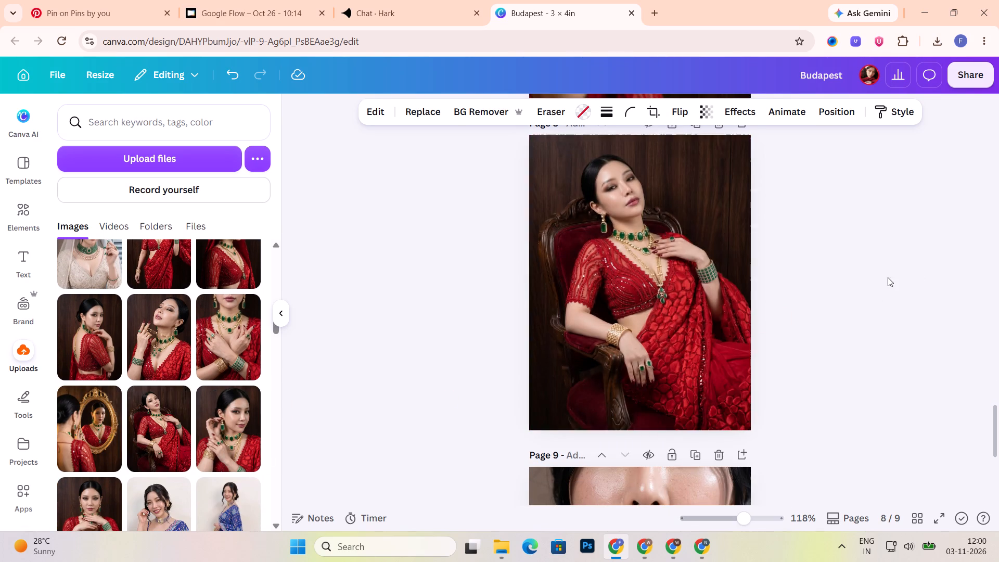
pyautogui.scroll(-4, 888, 278)
pyautogui.moveTo(234, 446); pyautogui.dragTo(650, 429)
# Duplicate page 9 and replace the photo on the new page 10 with the remaining front-facing red-saree portrait.
pyautogui.scroll(-2, 901, 312)
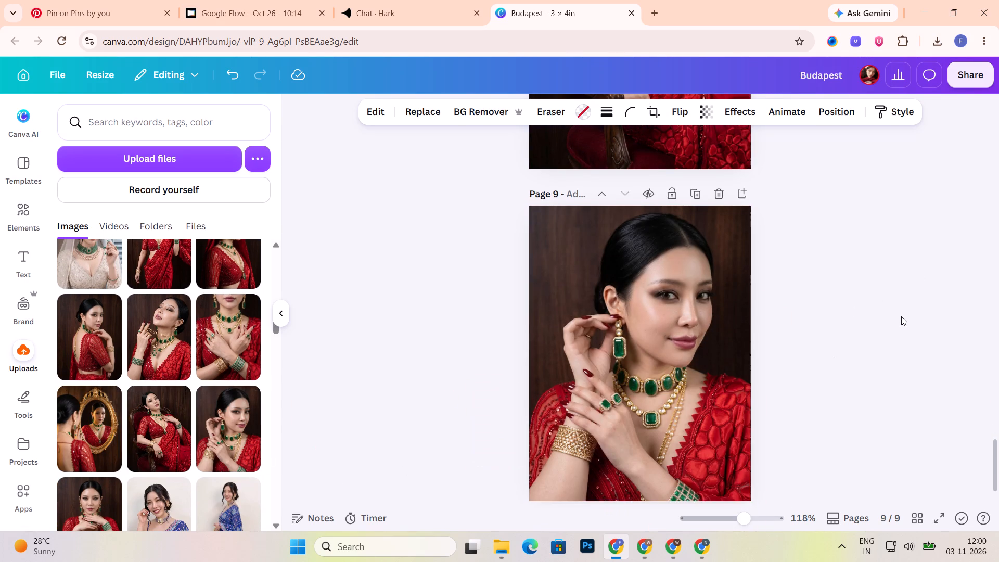
pyautogui.scroll(-4, 901, 316)
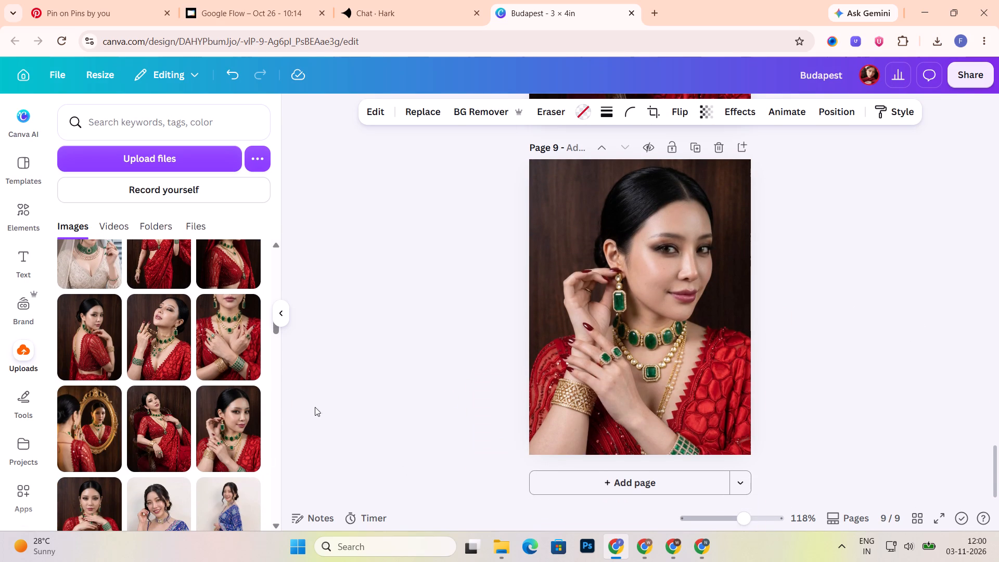
pyautogui.scroll(-1, 261, 407)
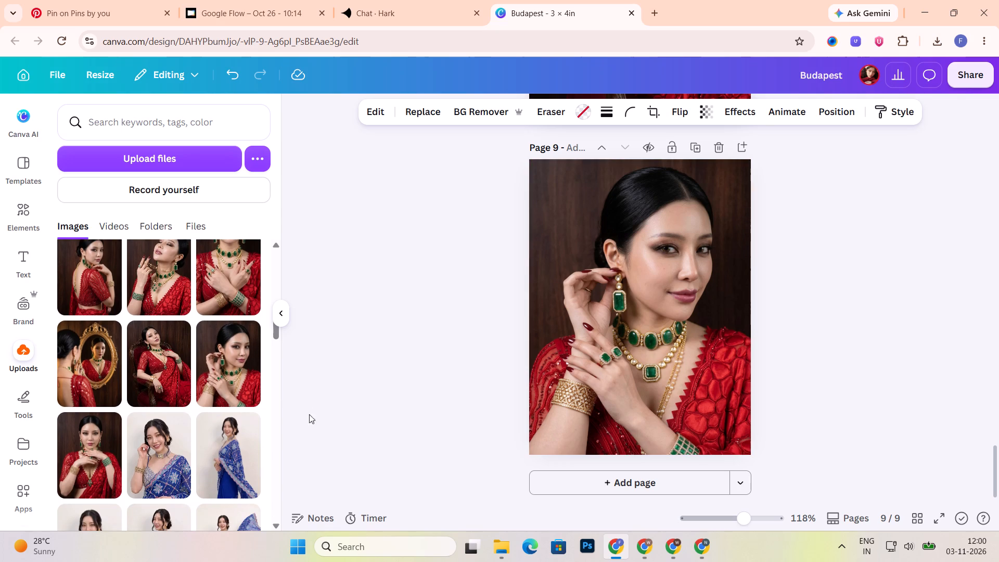
pyautogui.click(694, 151)
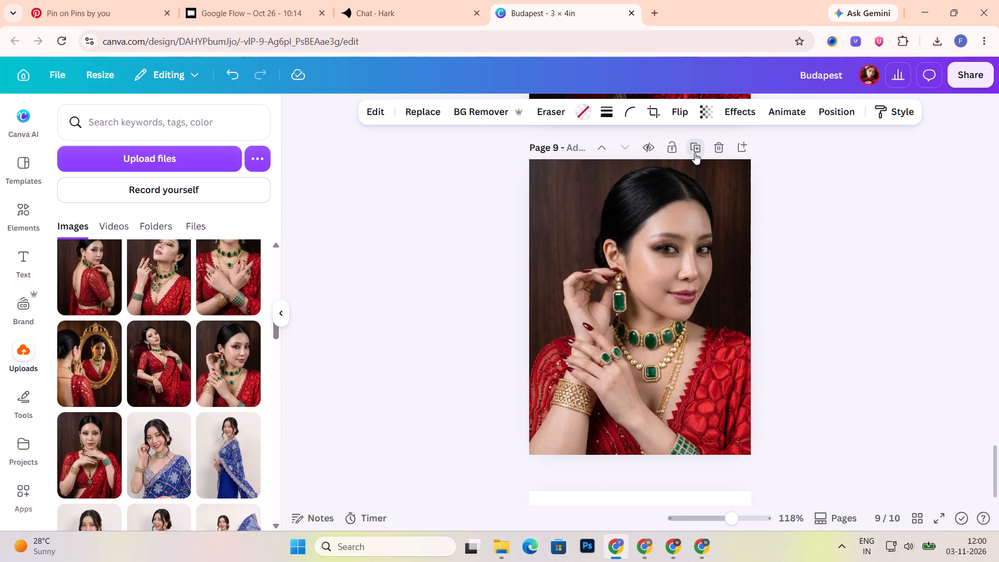
pyautogui.scroll(-3, 464, 375)
pyautogui.moveTo(88, 458); pyautogui.dragTo(647, 376)
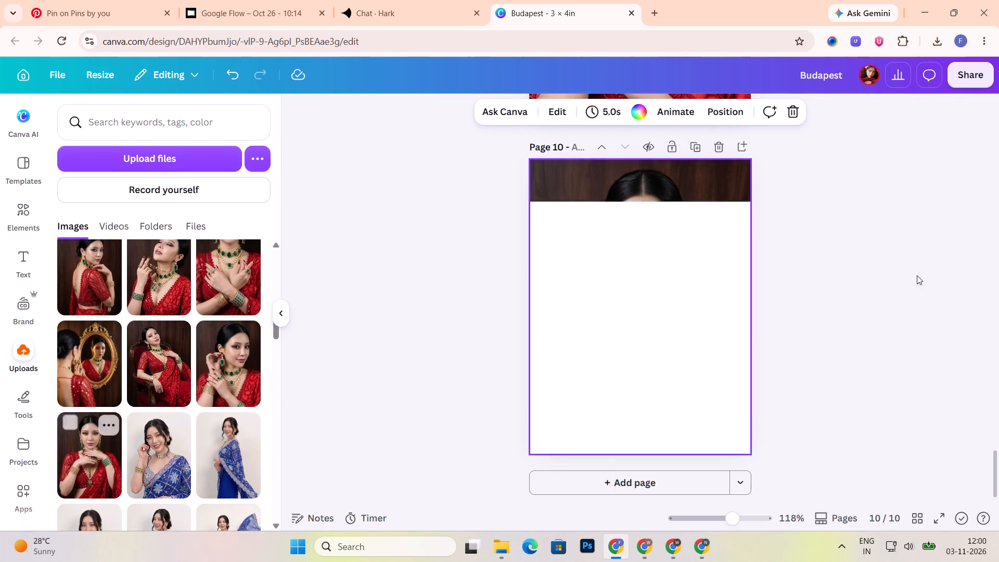
# Delete page 10 with the front-facing red-saree portrait.
pyautogui.scroll(4, 882, 266)
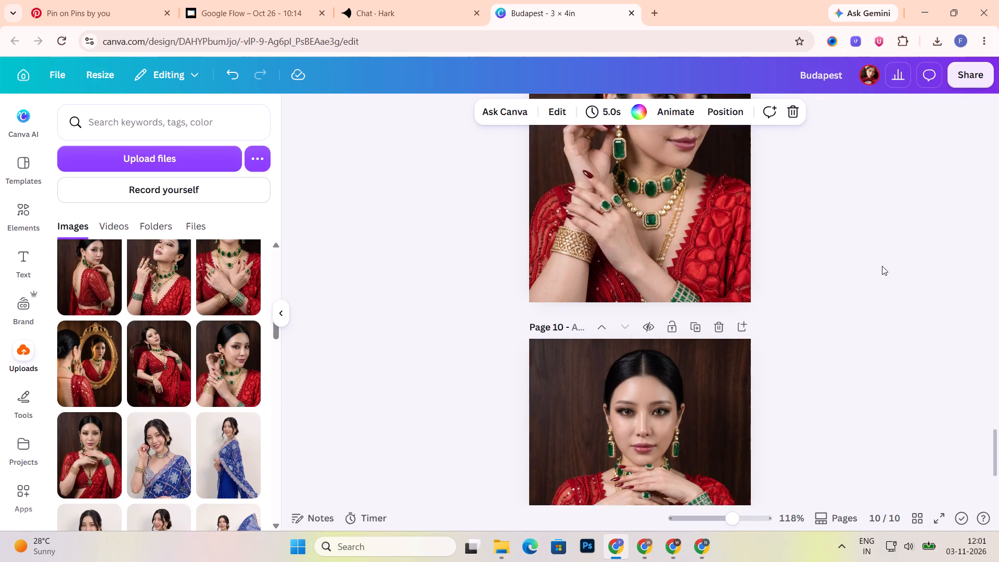
pyautogui.scroll(-5, 882, 266)
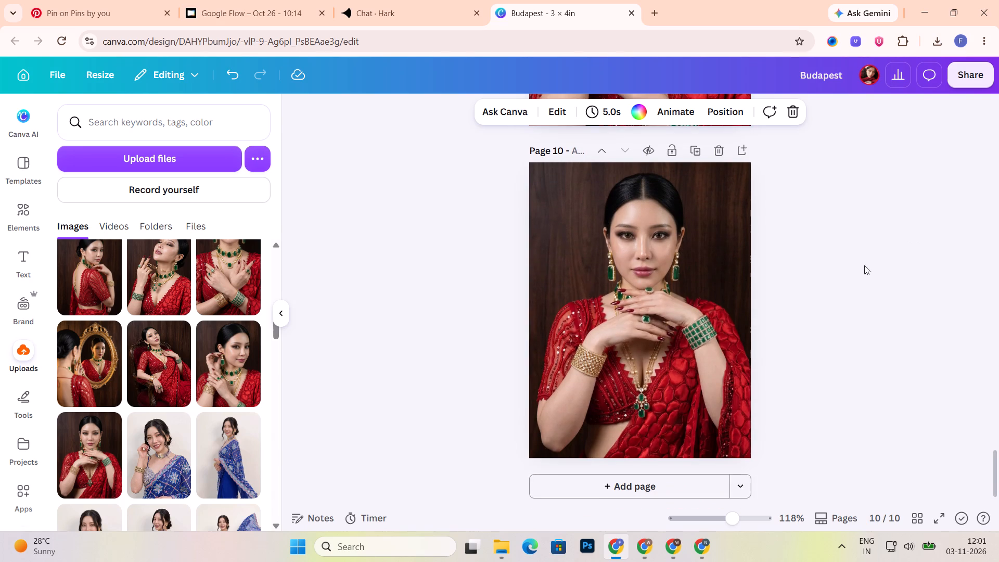
pyautogui.click(717, 149)
# Recolour the Yasmin Visuals watermark on page 1 with the light peach skin tone from the photo colours.
pyautogui.scroll(2, 829, 249)
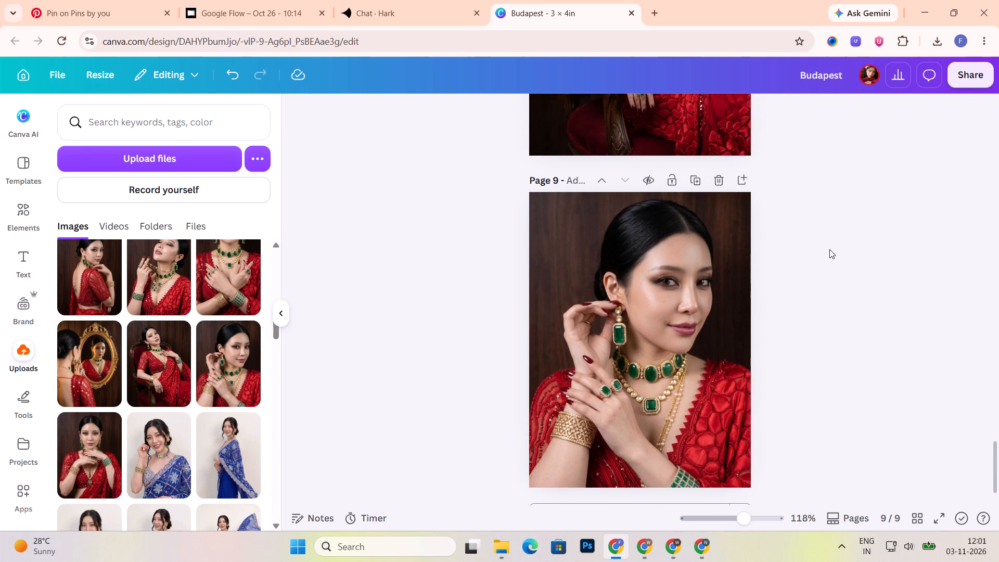
pyautogui.scroll(4, 827, 250)
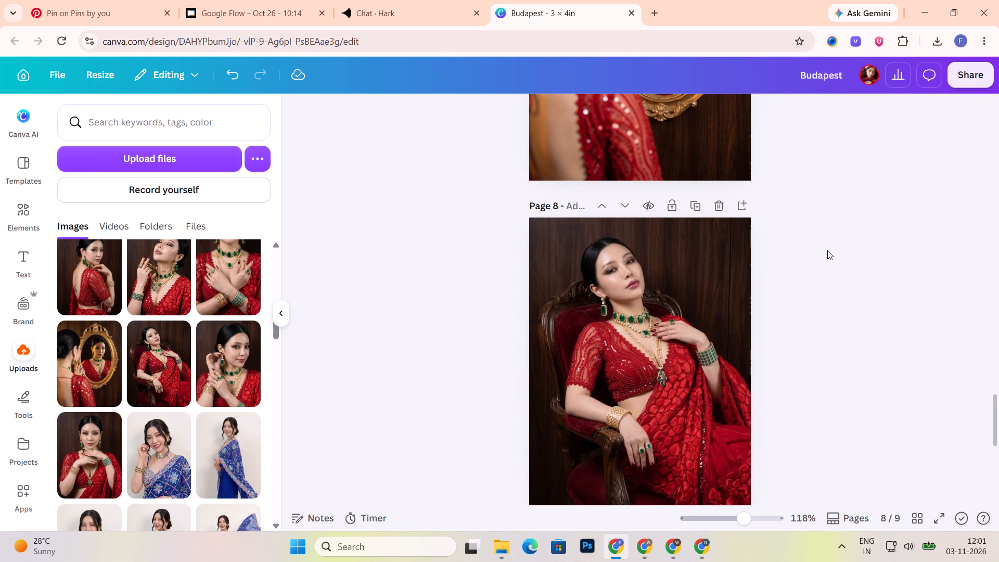
pyautogui.scroll(8, 827, 250)
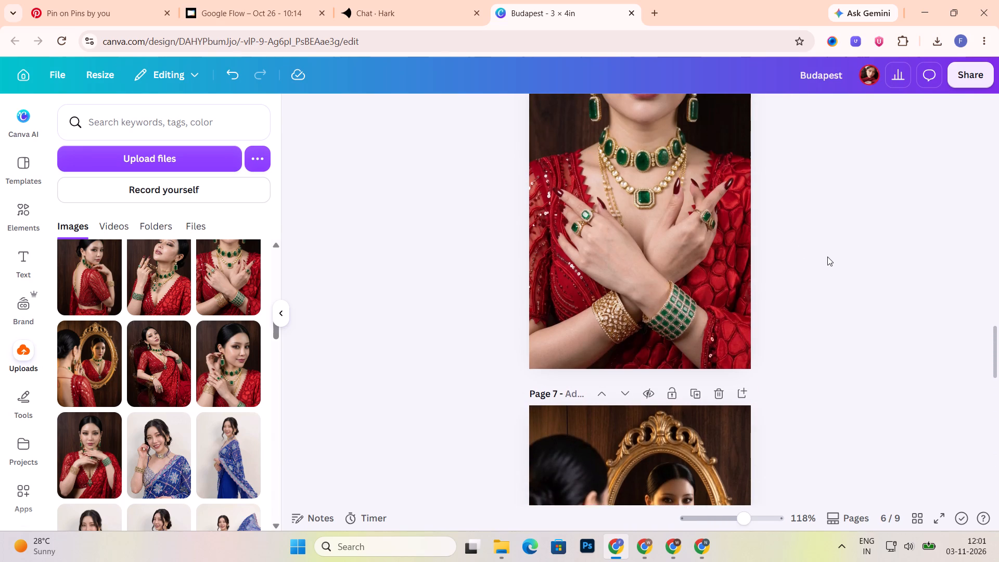
pyautogui.scroll(13, 827, 257)
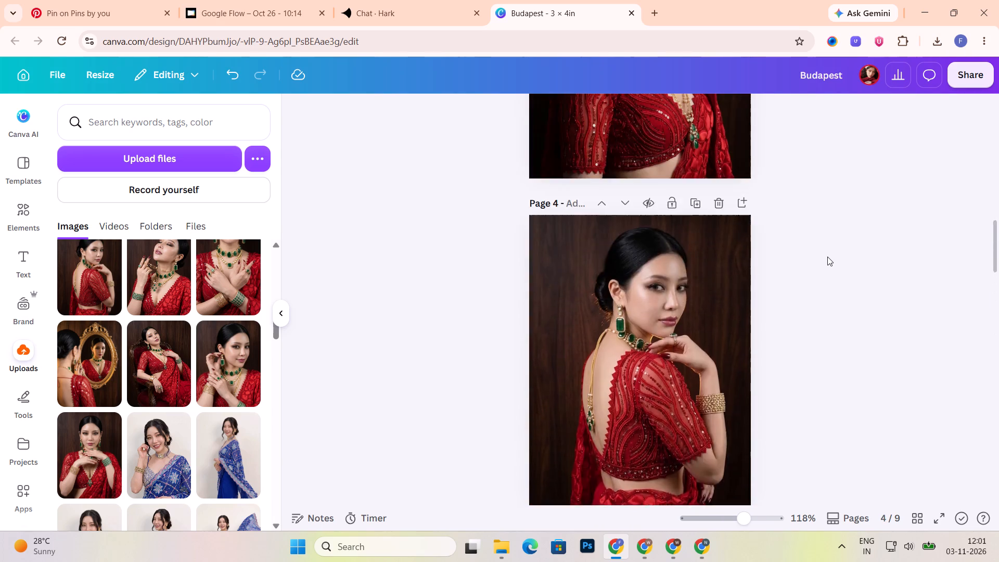
pyautogui.scroll(14, 827, 257)
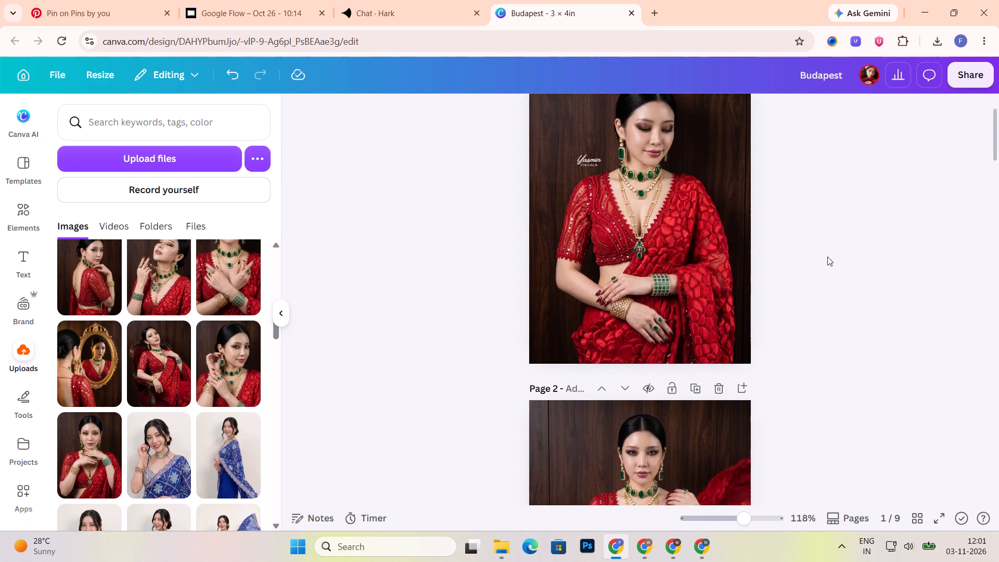
pyautogui.scroll(5, 827, 257)
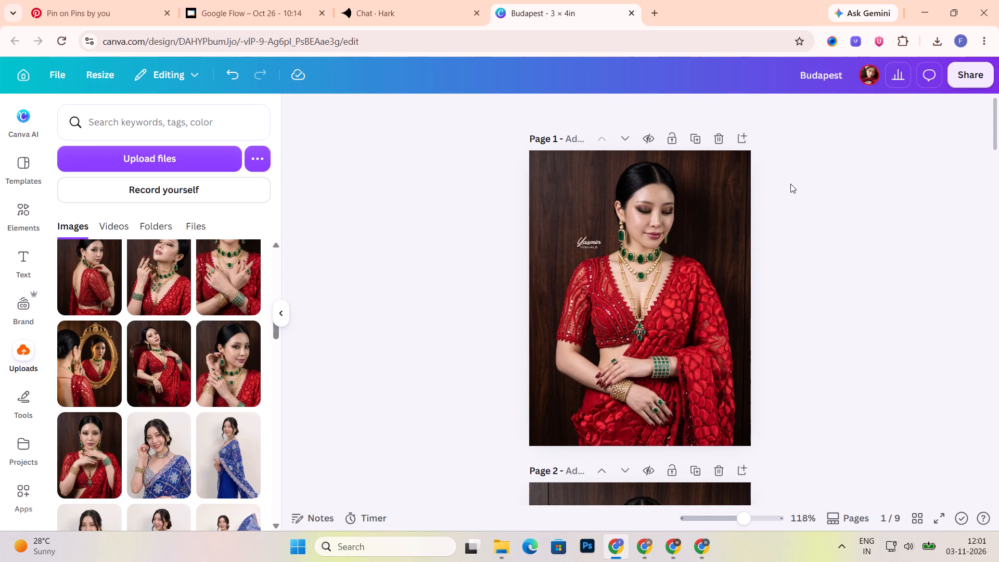
pyautogui.click(589, 239)
pyautogui.click(574, 112)
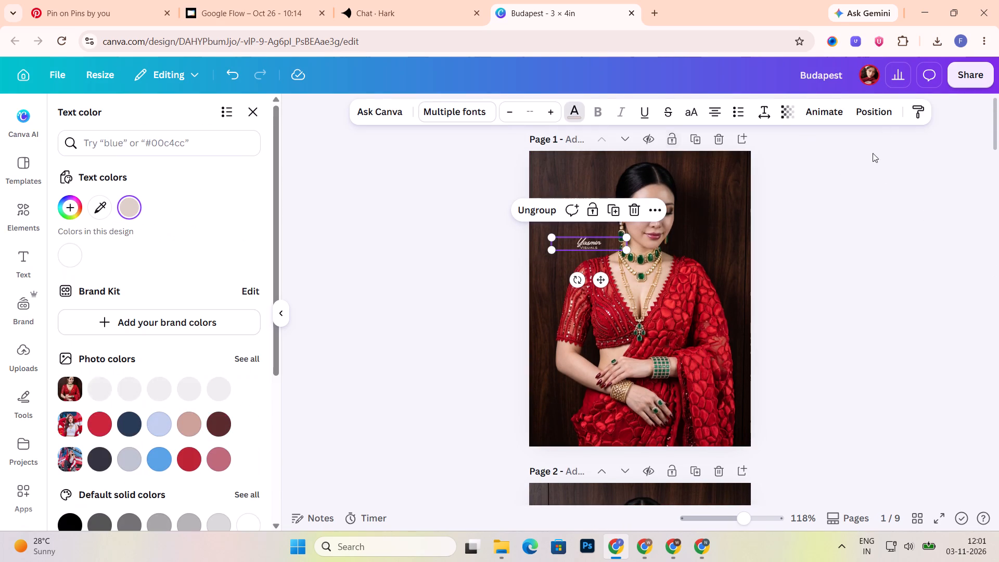
pyautogui.click(124, 388)
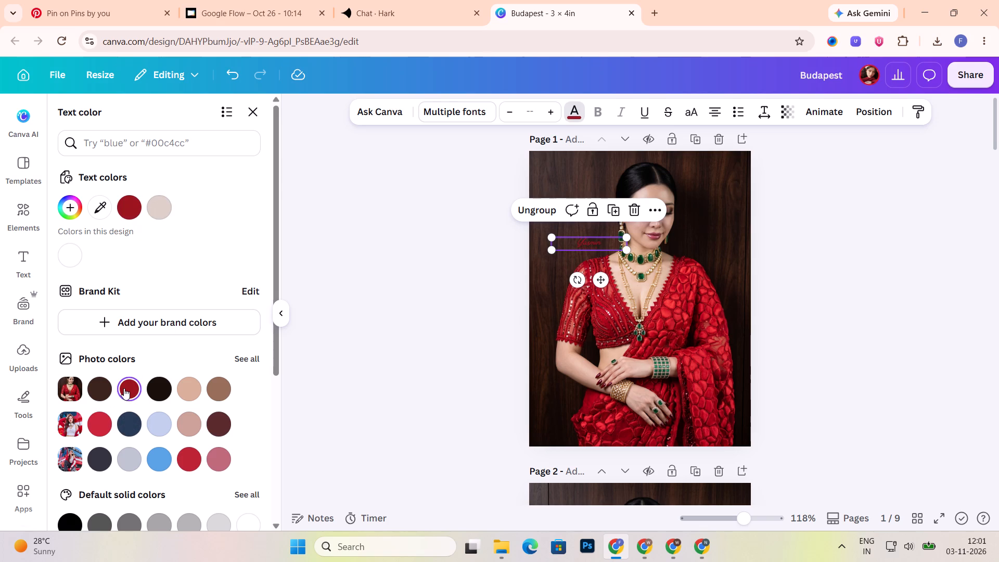
pyautogui.click(229, 390)
pyautogui.click(170, 387)
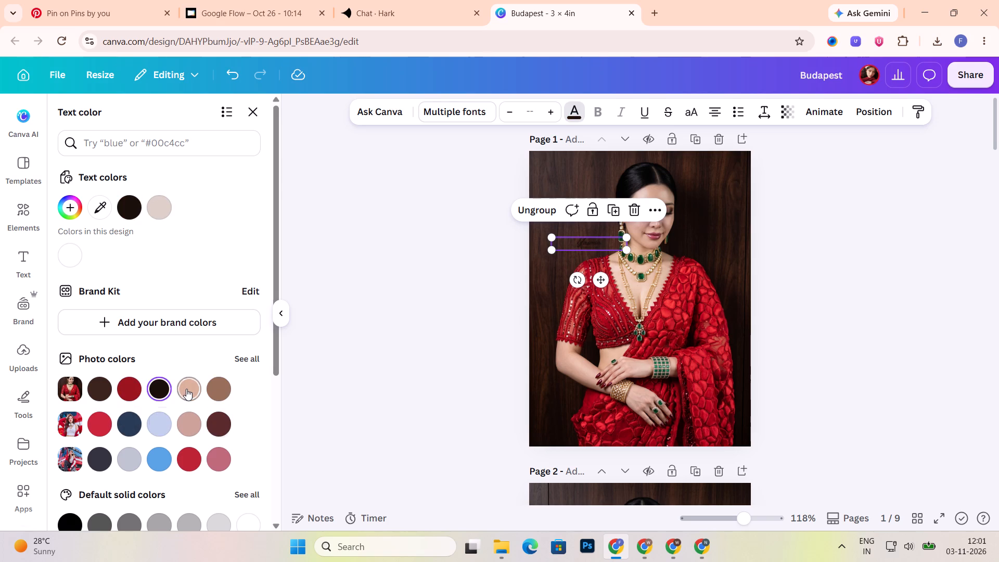
pyautogui.click(186, 389)
pyautogui.click(788, 309)
pyautogui.click(809, 301)
# Copy the recoloured watermark from page 1 onto page 2 and place it on the wall beside the woman's neck.
pyautogui.click(604, 245)
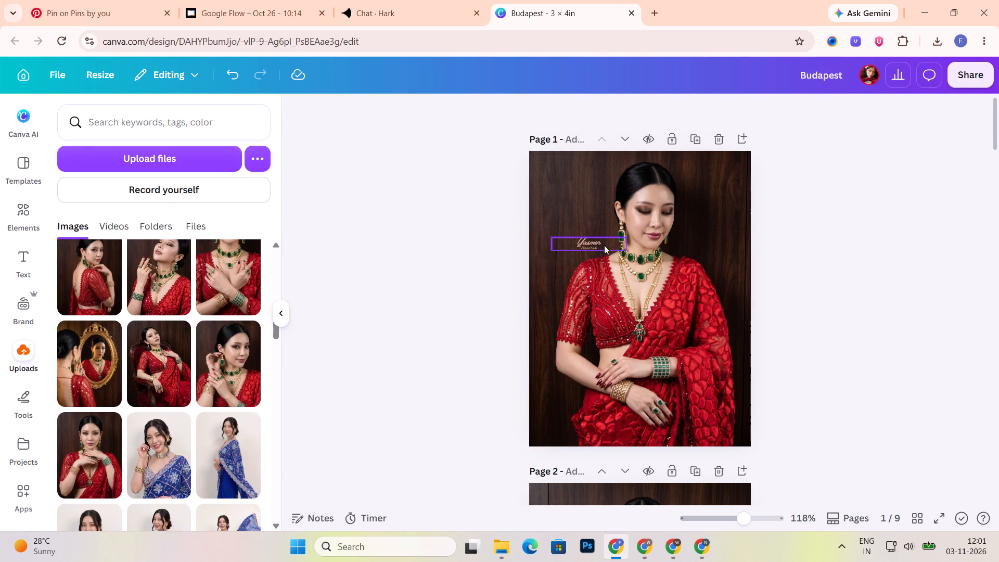
pyautogui.hotkey('ctrl', 'c')
pyautogui.scroll(-5, 891, 285)
pyautogui.hotkey('ctrl', 'v')
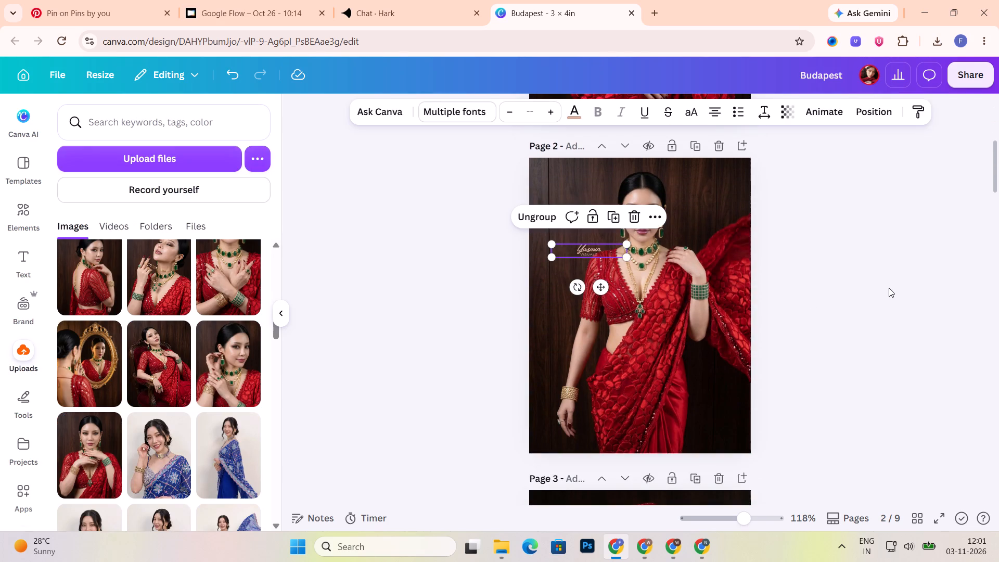
pyautogui.moveTo(587, 250); pyautogui.dragTo(595, 244)
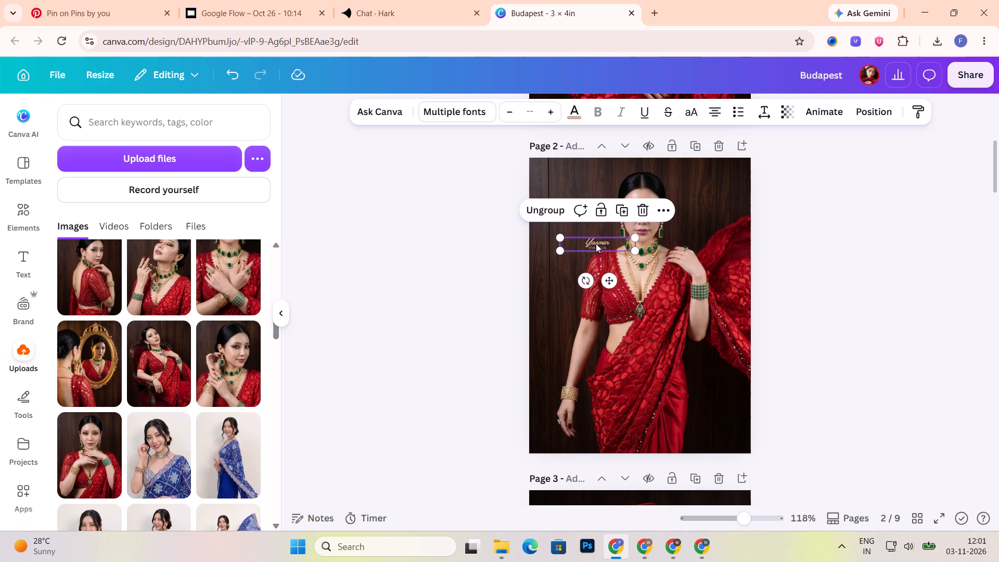
# Paste the watermark onto page 3 and place it on the dark background in front of the veiled woman's chin.
pyautogui.scroll(-4, 841, 238)
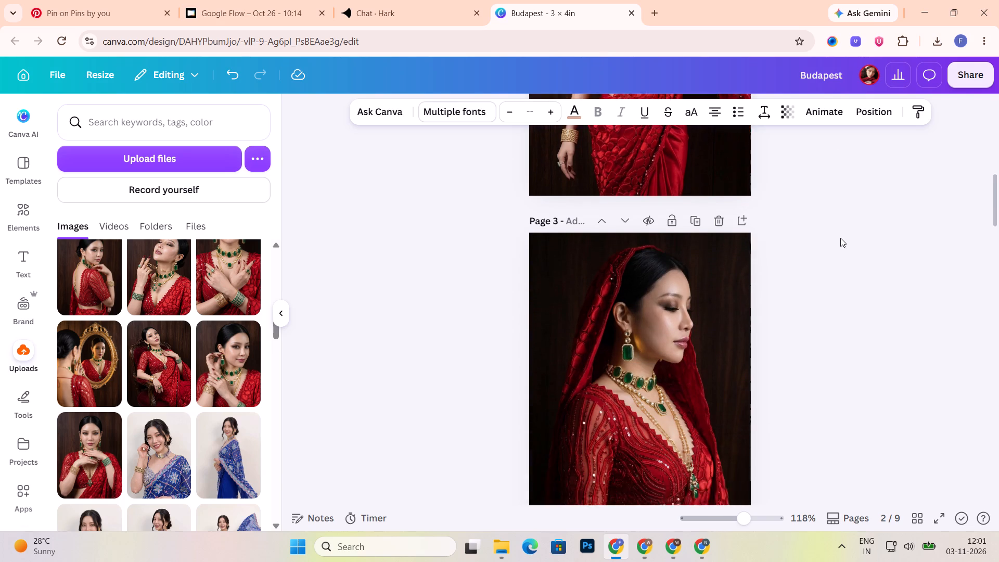
pyautogui.hotkey('ctrl', 'v')
pyautogui.click(685, 175)
pyautogui.scroll(-2, 880, 303)
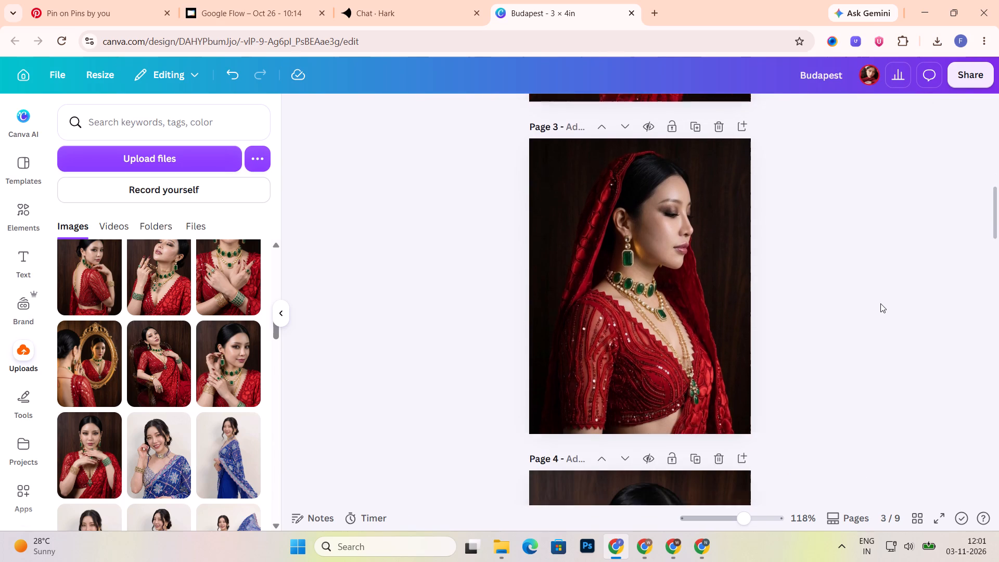
pyautogui.hotkey('ctrl', 'v')
pyautogui.scroll(1, 880, 303)
pyautogui.click(870, 303)
pyautogui.moveTo(590, 258); pyautogui.dragTo(729, 292)
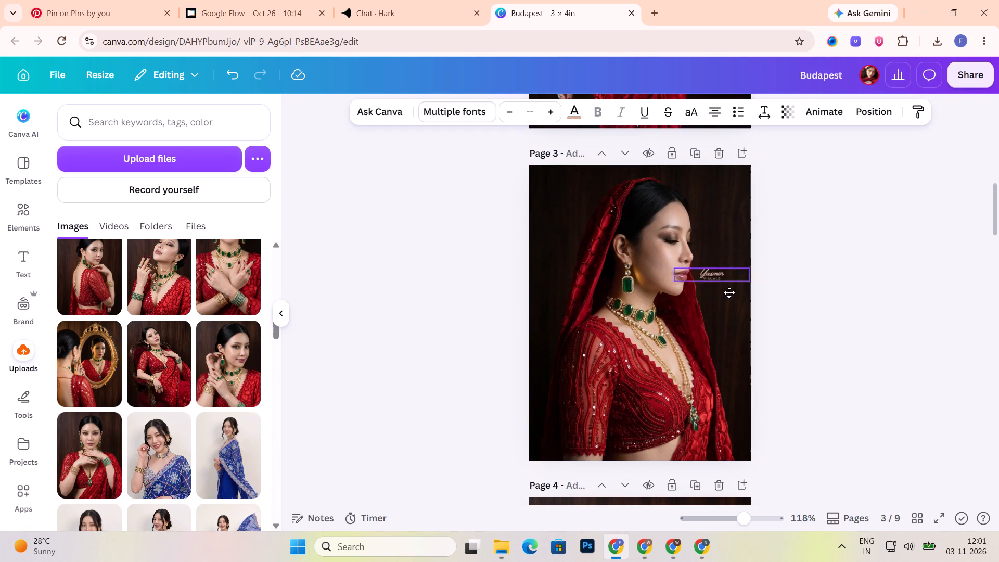
pyautogui.moveTo(729, 292); pyautogui.dragTo(714, 289)
pyautogui.click(813, 317)
# Paste the watermark onto page 4 and place it on the wall behind the woman's neck, level with her earring.
pyautogui.scroll(-2, 839, 340)
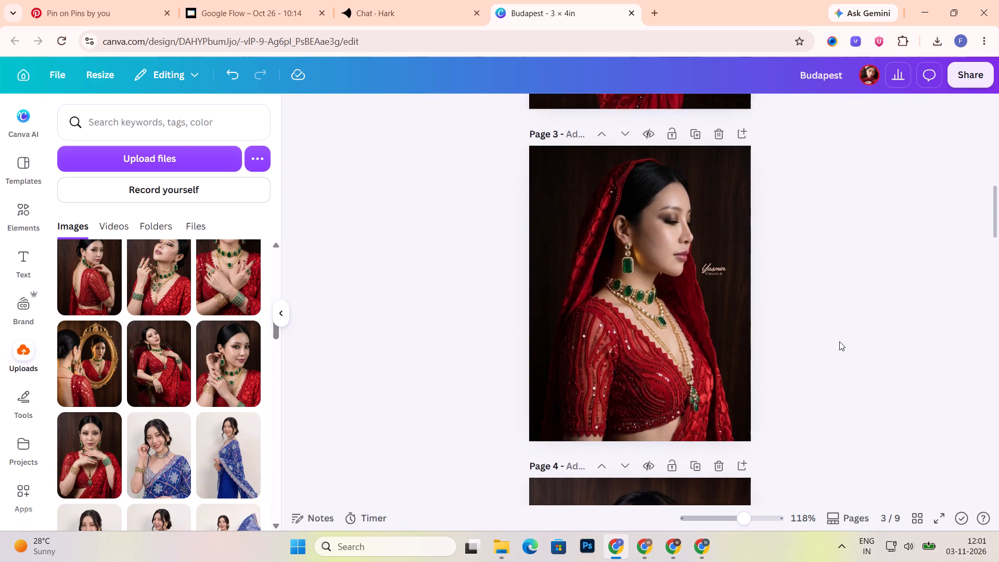
pyautogui.scroll(-2, 839, 338)
pyautogui.hotkey('ctrl', 'v')
pyautogui.moveTo(595, 330); pyautogui.dragTo(593, 341)
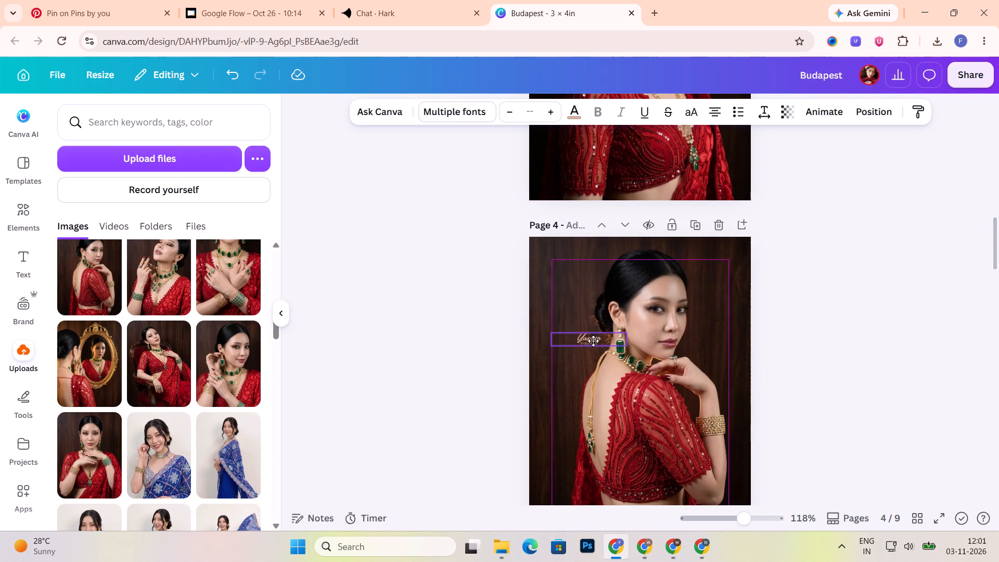
pyautogui.moveTo(593, 341); pyautogui.dragTo(592, 348)
pyautogui.click(758, 314)
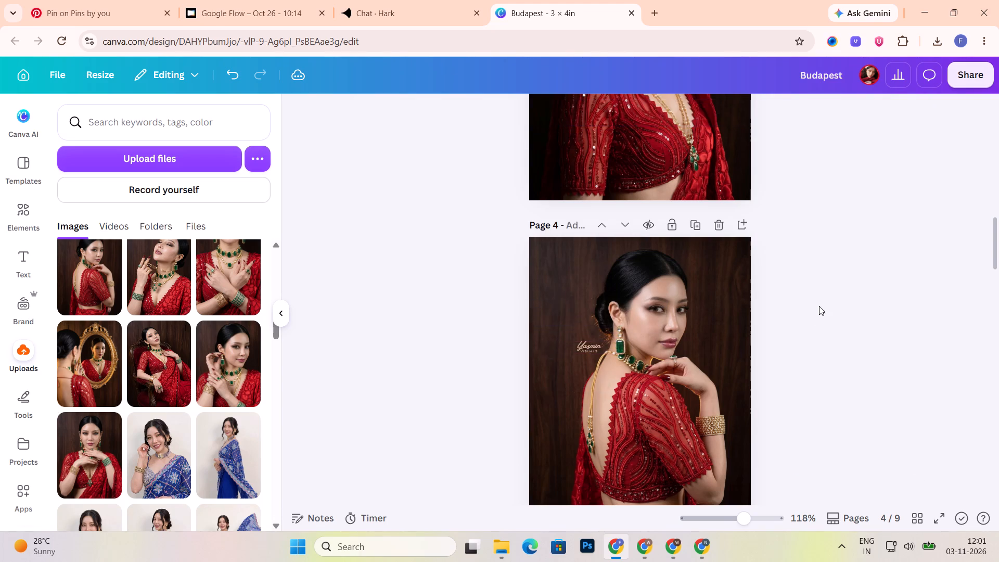
# Paste the watermark onto page 5 and place it just above the raised fingertips, beside the woman's chin.
pyautogui.scroll(-6, 819, 306)
pyautogui.hotkey('ctrl', 'v')
pyautogui.scroll(1, 820, 304)
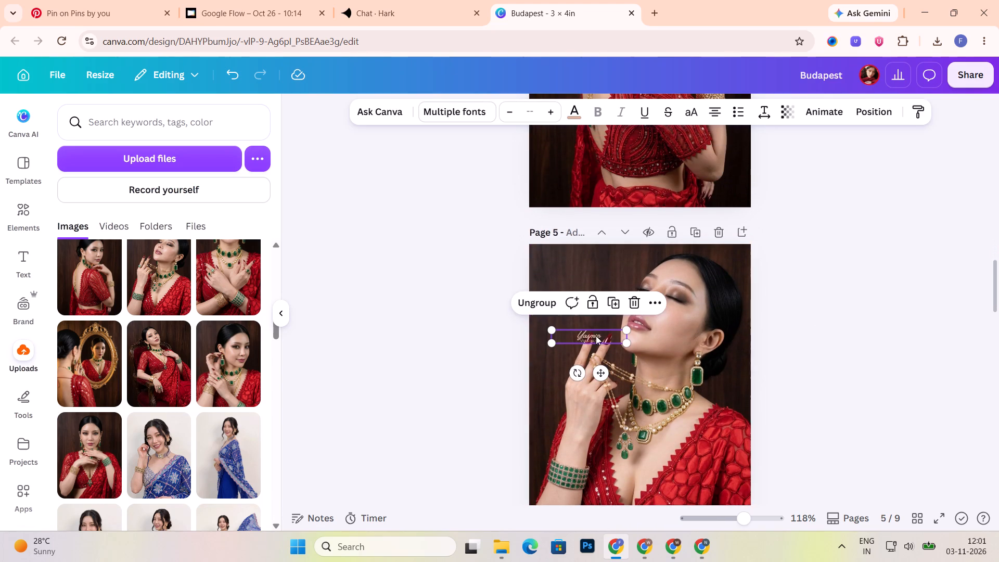
pyautogui.moveTo(596, 336); pyautogui.dragTo(608, 320)
pyautogui.click(784, 312)
# Paste the watermark onto page 6 and place it on the dark background above the shoulder at the photo's right side.
pyautogui.scroll(-2, 869, 314)
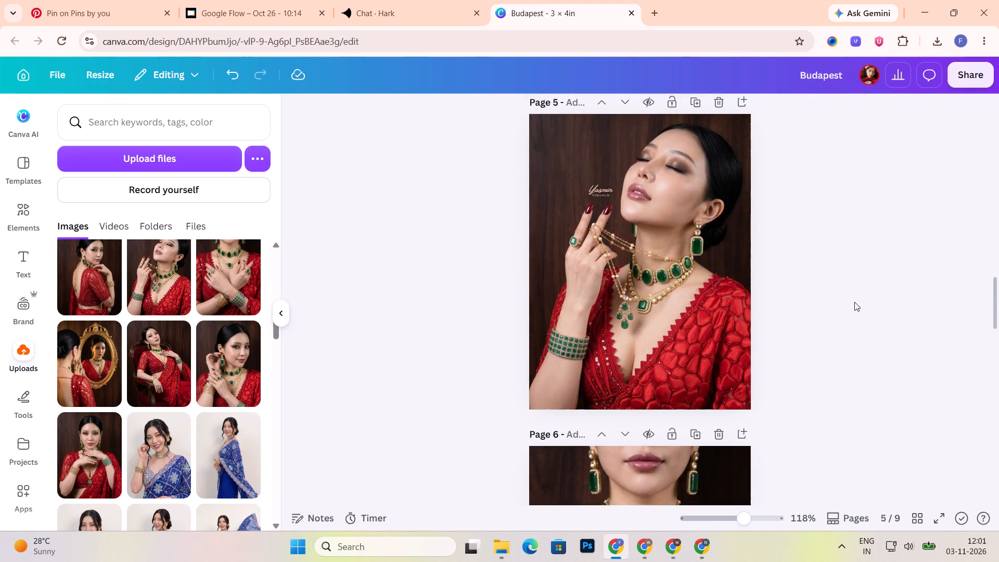
pyautogui.scroll(-4, 854, 301)
pyautogui.hotkey('ctrl', 'v')
pyautogui.moveTo(596, 278); pyautogui.dragTo(719, 251)
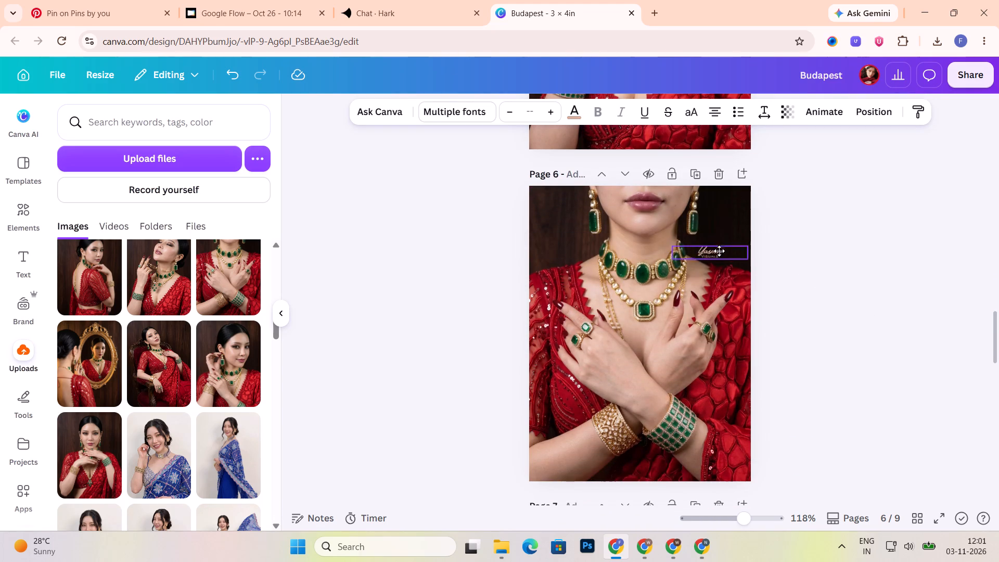
pyautogui.moveTo(719, 251); pyautogui.dragTo(712, 246)
pyautogui.click(793, 265)
# Paste the watermark onto page 7 below the mirror frame and onto page 8 on the wall above the woman's raised hand.
pyautogui.scroll(-6, 842, 309)
pyautogui.hotkey('ctrl', 'v')
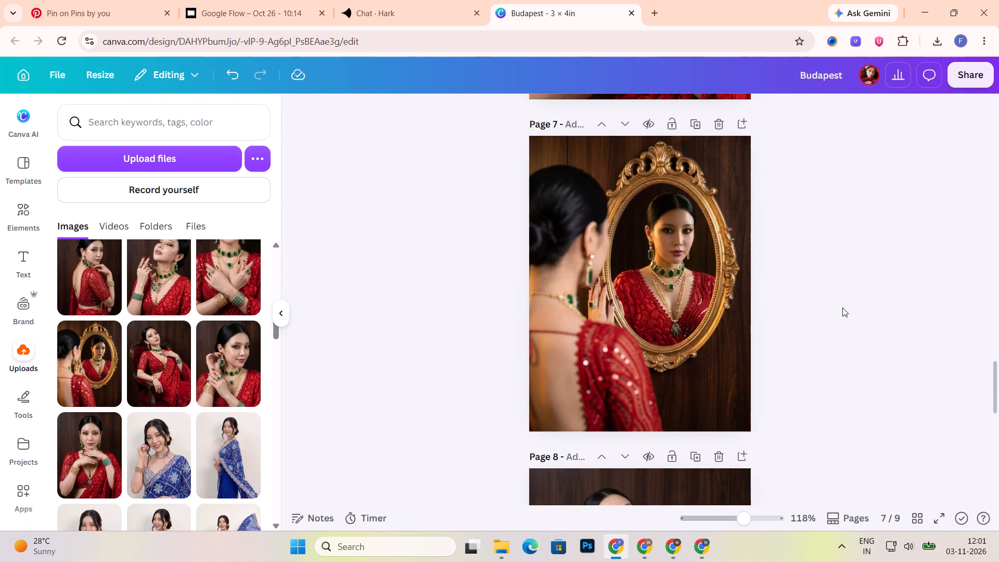
pyautogui.moveTo(596, 226); pyautogui.dragTo(677, 382)
pyautogui.click(891, 327)
pyautogui.scroll(-4, 890, 271)
pyautogui.hotkey('ctrl', 'v')
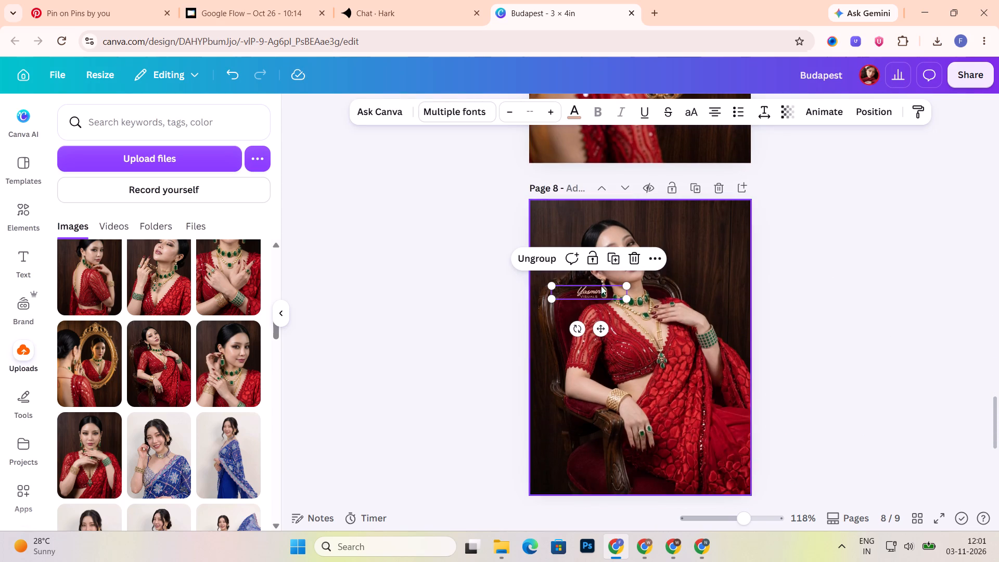
pyautogui.moveTo(591, 288); pyautogui.dragTo(700, 295)
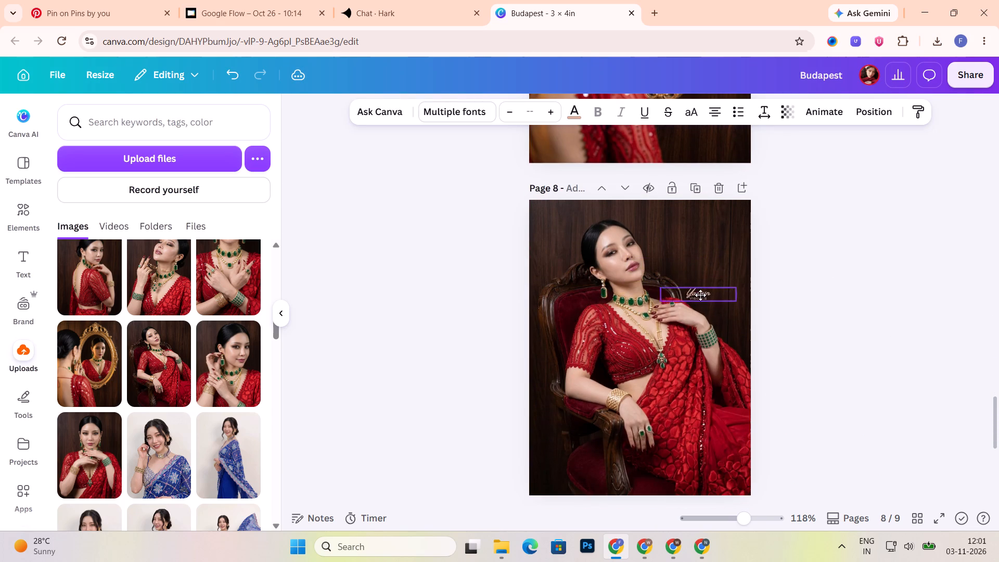
pyautogui.moveTo(700, 295); pyautogui.dragTo(705, 292)
pyautogui.click(864, 325)
# Paste the watermark onto page 9, undo the accidental photo shift, and place the watermark on the wall above the raised hand.
pyautogui.scroll(-4, 879, 331)
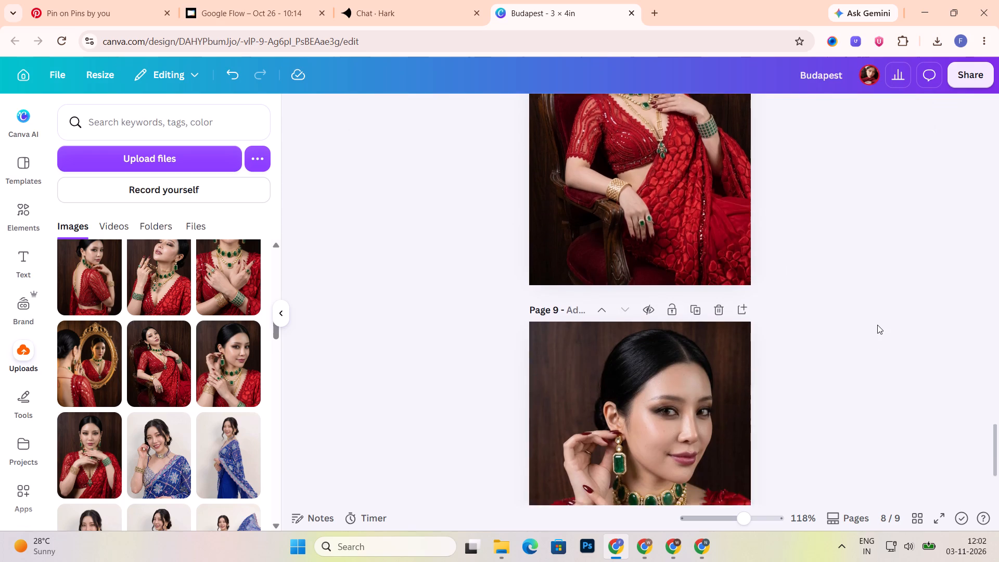
pyautogui.scroll(-1, 877, 325)
pyautogui.hotkey('ctrl', 'v')
pyautogui.moveTo(591, 292); pyautogui.dragTo(586, 295)
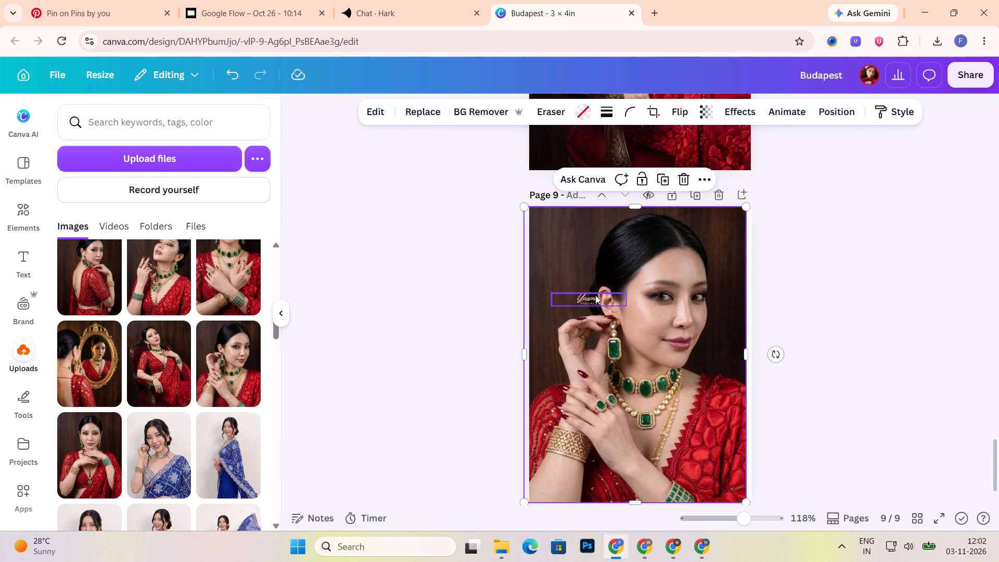
pyautogui.click(230, 73)
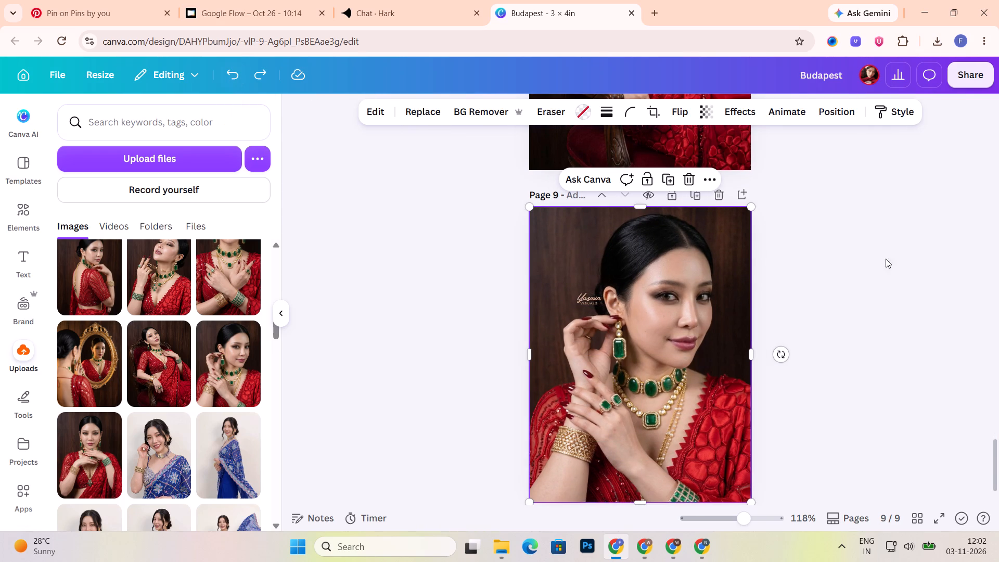
pyautogui.moveTo(592, 299); pyautogui.dragTo(586, 302)
pyautogui.click(871, 313)
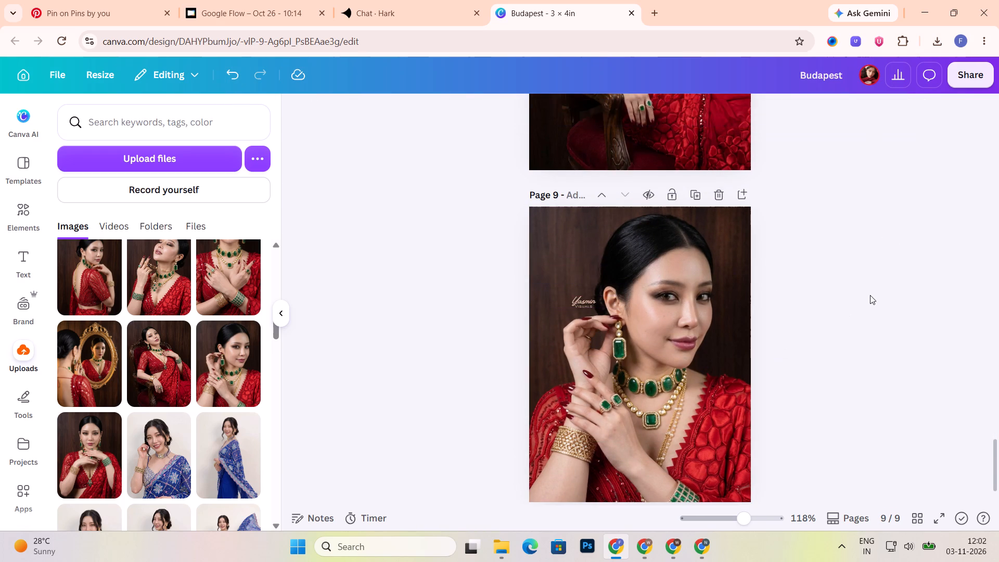
# Download all pages as PNG files at size 1.125 (1,013 × 1,350 px) with high quality.
pyautogui.scroll(-5, 870, 295)
pyautogui.scroll(6, 867, 295)
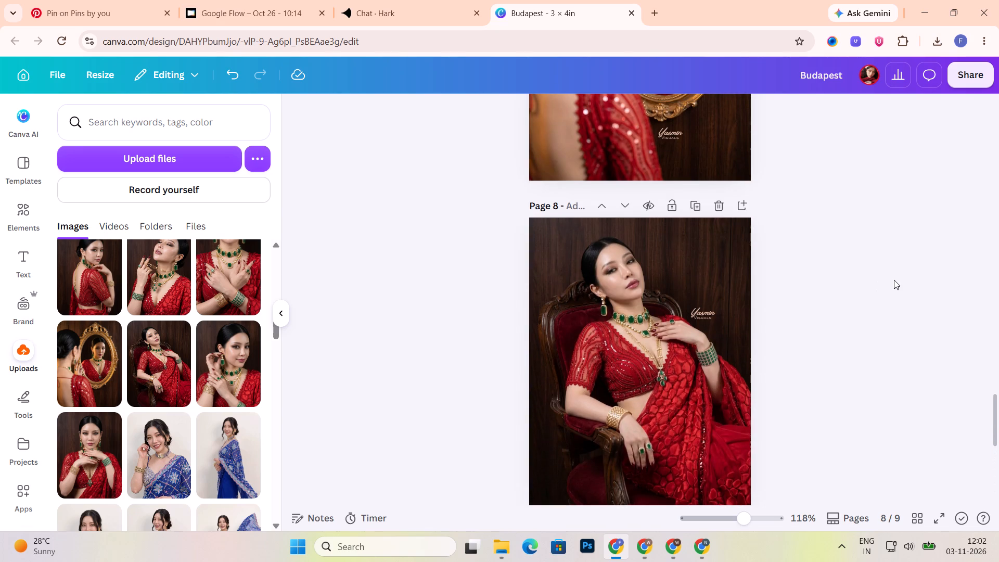
pyautogui.click(975, 80)
pyautogui.click(766, 385)
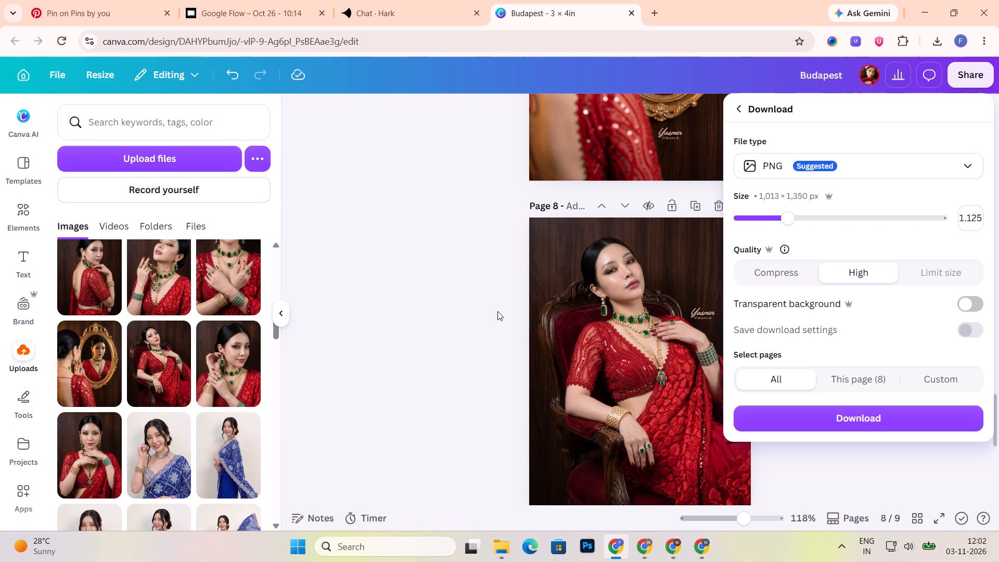
pyautogui.scroll(-4, 452, 298)
pyautogui.click(892, 417)
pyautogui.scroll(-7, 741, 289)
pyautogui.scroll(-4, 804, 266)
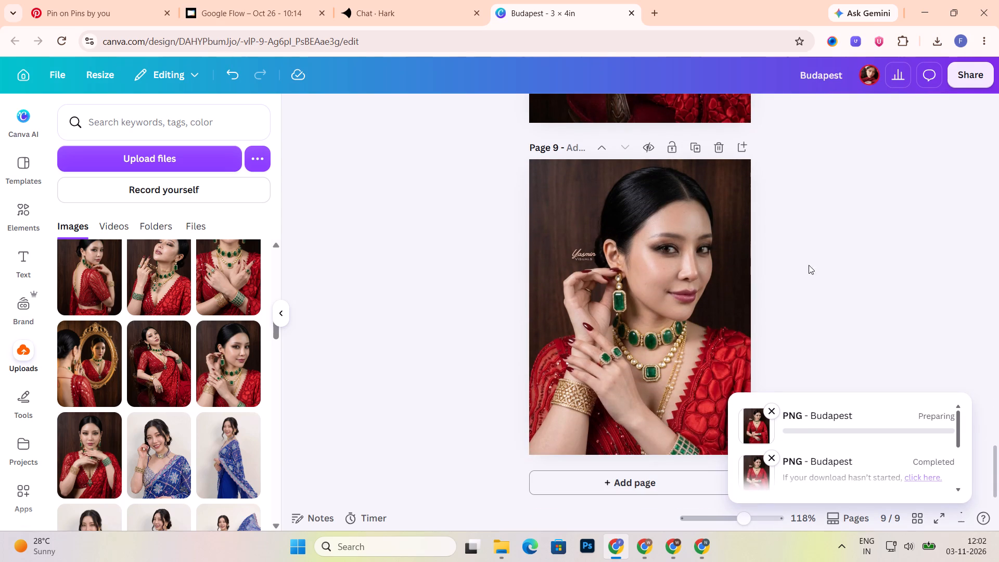
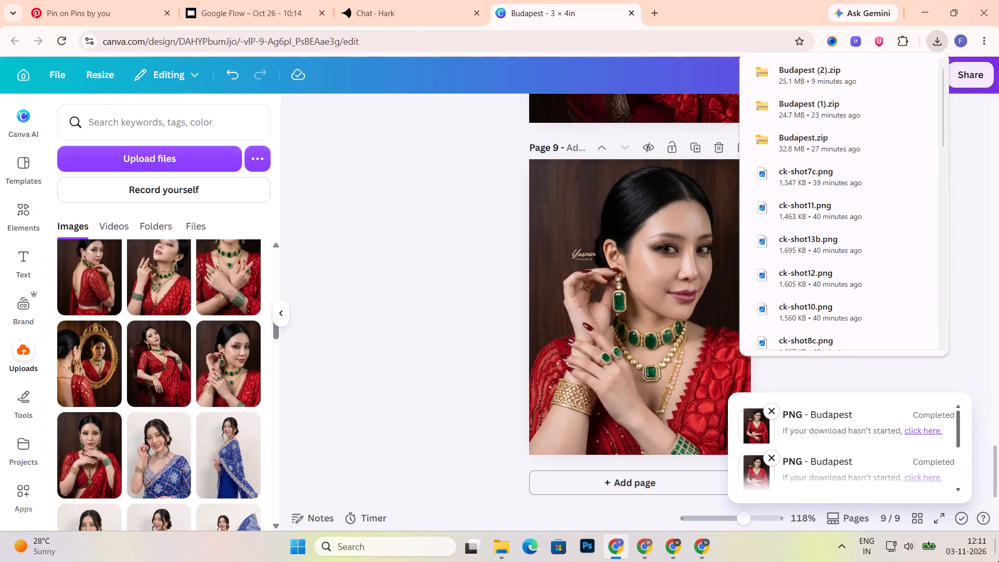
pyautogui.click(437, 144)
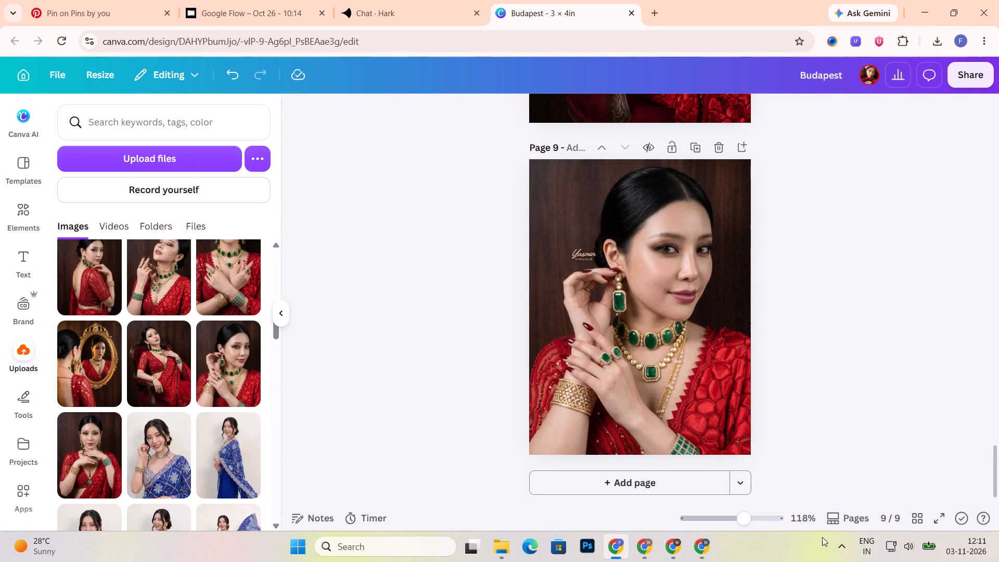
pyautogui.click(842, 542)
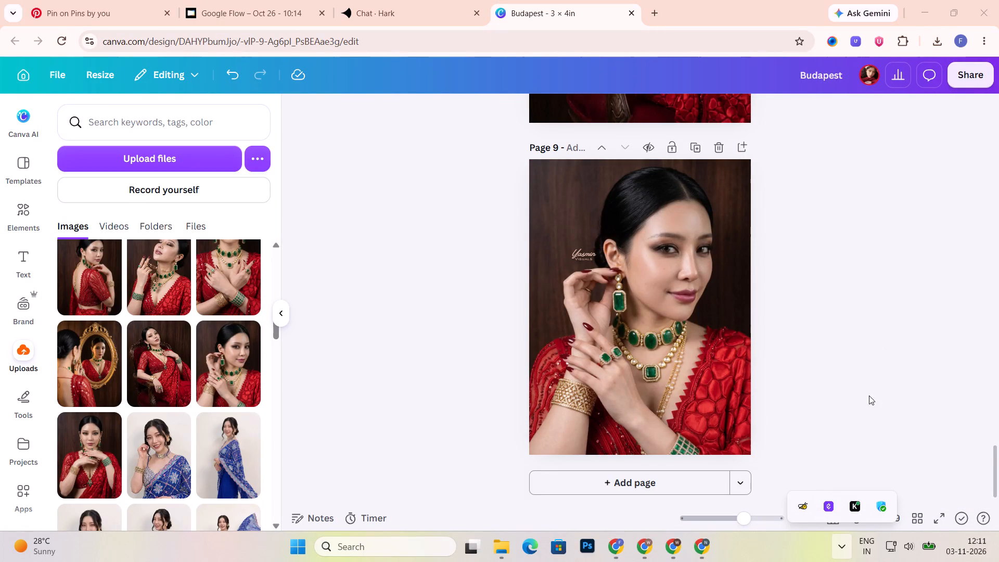
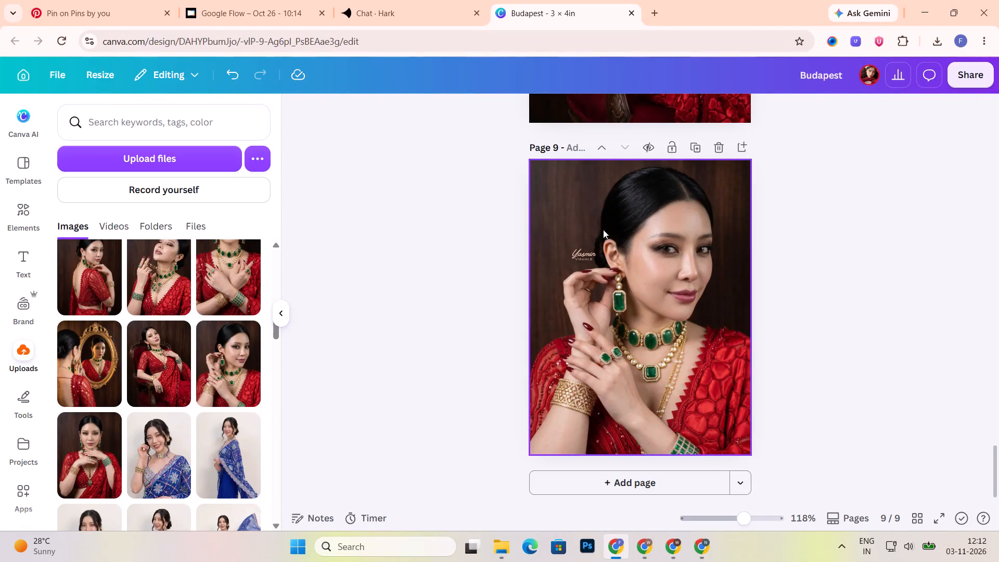
# Delete the Yasmin Visuals watermark from pages 9, 8, 7 and 6.
pyautogui.click(591, 253)
pyautogui.press('Delete')
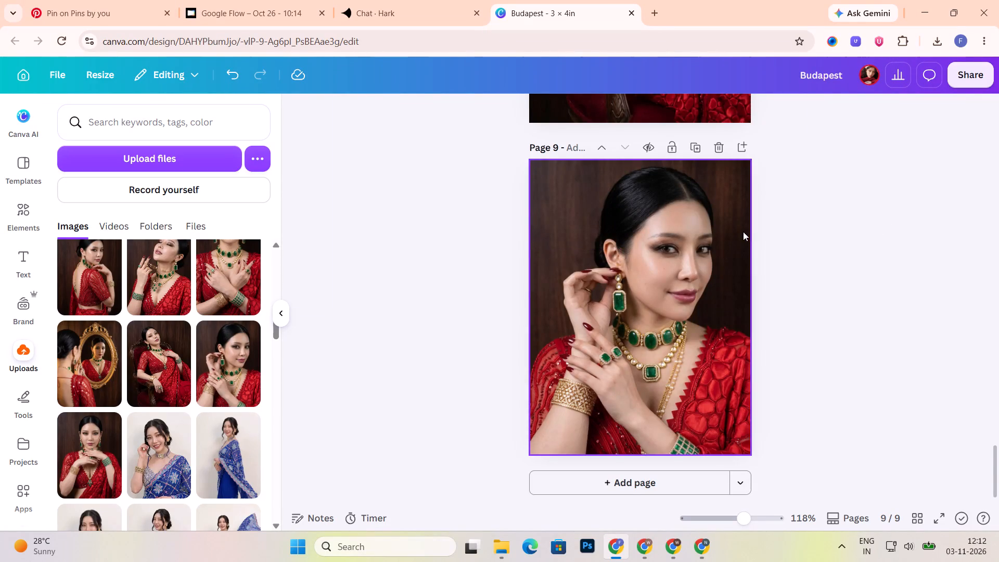
pyautogui.scroll(5, 746, 233)
pyautogui.click(699, 253)
pyautogui.press('Delete')
pyautogui.scroll(2, 815, 250)
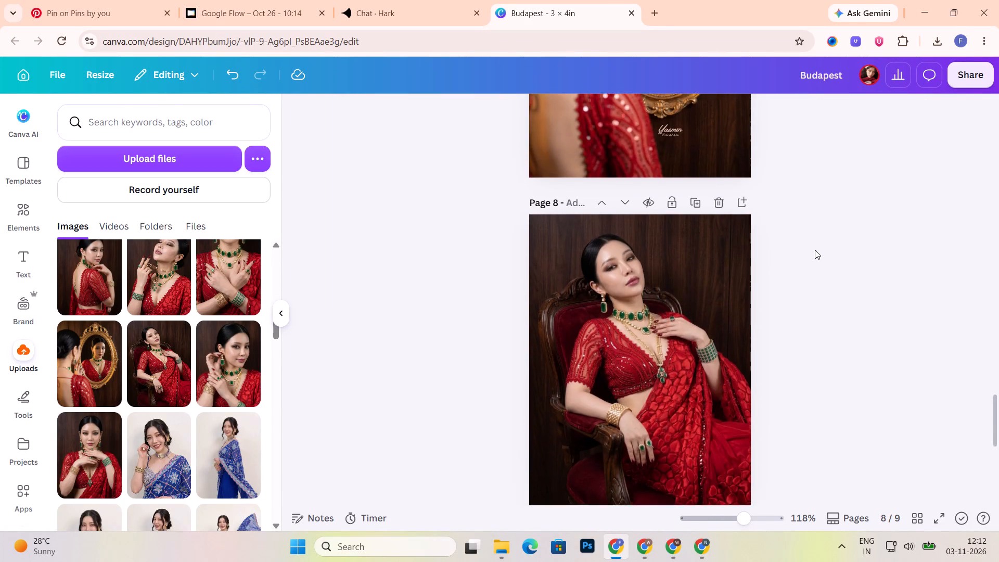
pyautogui.scroll(3, 815, 250)
pyautogui.click(667, 394)
pyautogui.press('Delete')
pyautogui.scroll(5, 827, 308)
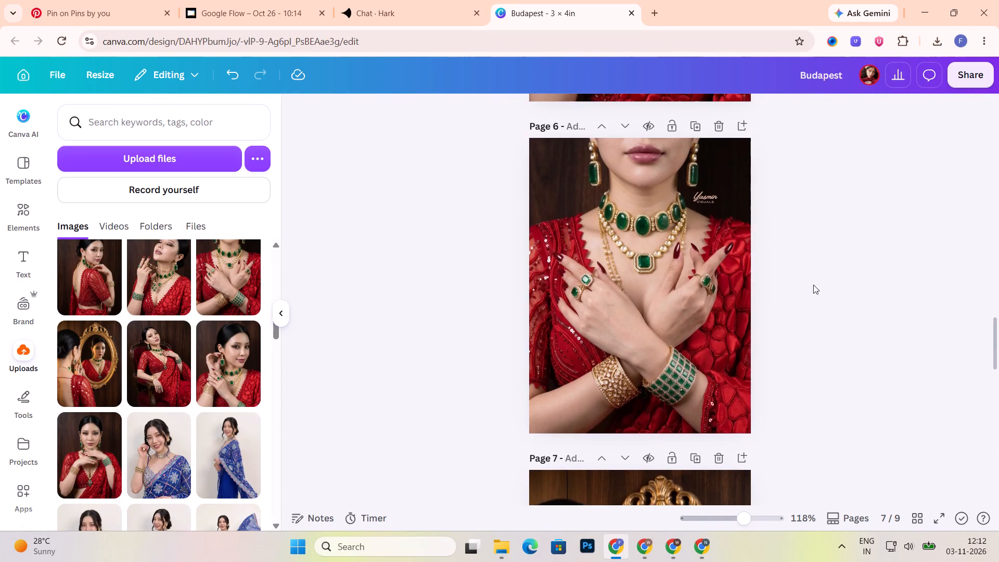
pyautogui.click(705, 193)
pyautogui.press('Delete')
# Delete the Yasmin Visuals watermark from pages 5, 4, 3 and 2, keeping the one on page 1.
pyautogui.scroll(6, 834, 251)
pyautogui.click(615, 272)
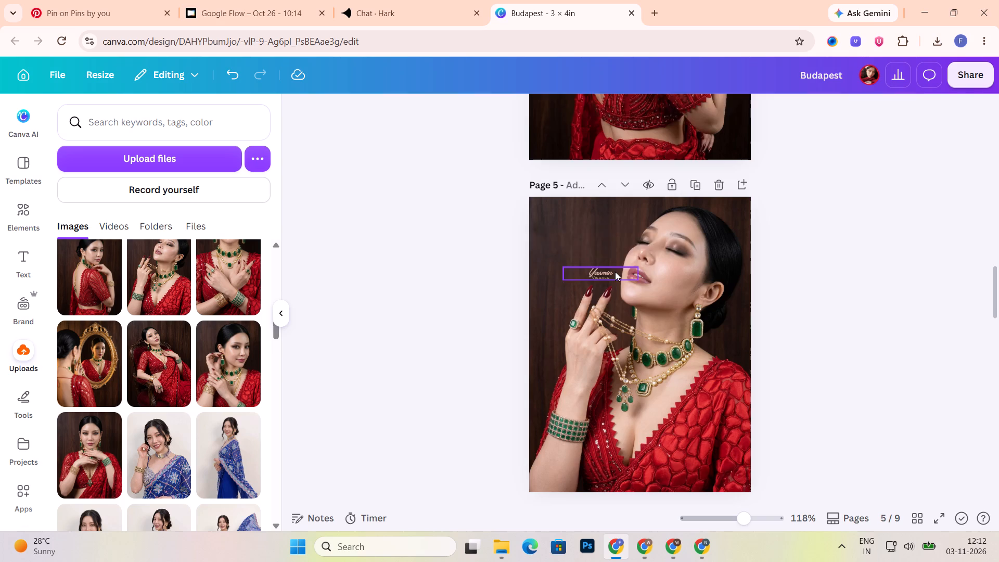
pyautogui.press('Delete')
pyautogui.scroll(6, 850, 289)
pyautogui.click(592, 364)
pyautogui.press('Delete')
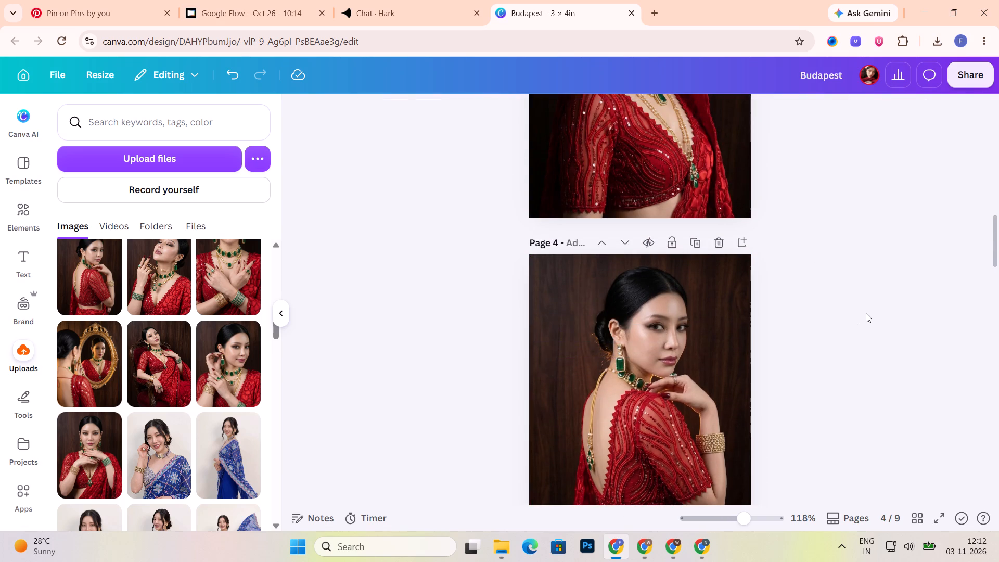
pyautogui.scroll(3, 870, 307)
pyautogui.click(711, 244)
pyautogui.press('Delete')
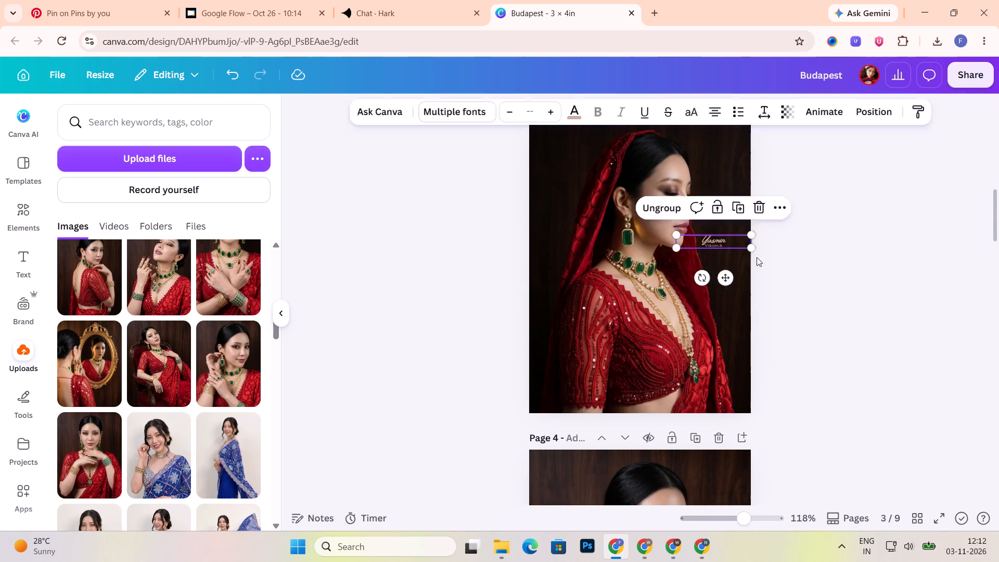
pyautogui.scroll(5, 853, 285)
pyautogui.click(603, 193)
pyautogui.press('Delete')
pyautogui.scroll(3, 832, 269)
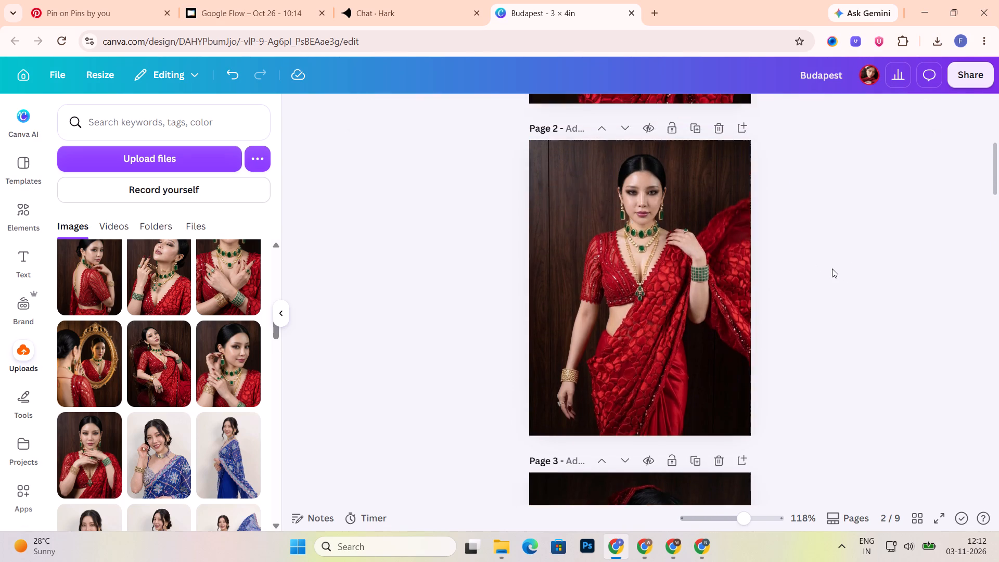
# Replace page 1's red-saree photo with the uploaded smiling blue-saree portrait with one hand at the waist.
pyautogui.scroll(4, 832, 269)
pyautogui.scroll(-1, 832, 271)
pyautogui.scroll(1, 832, 271)
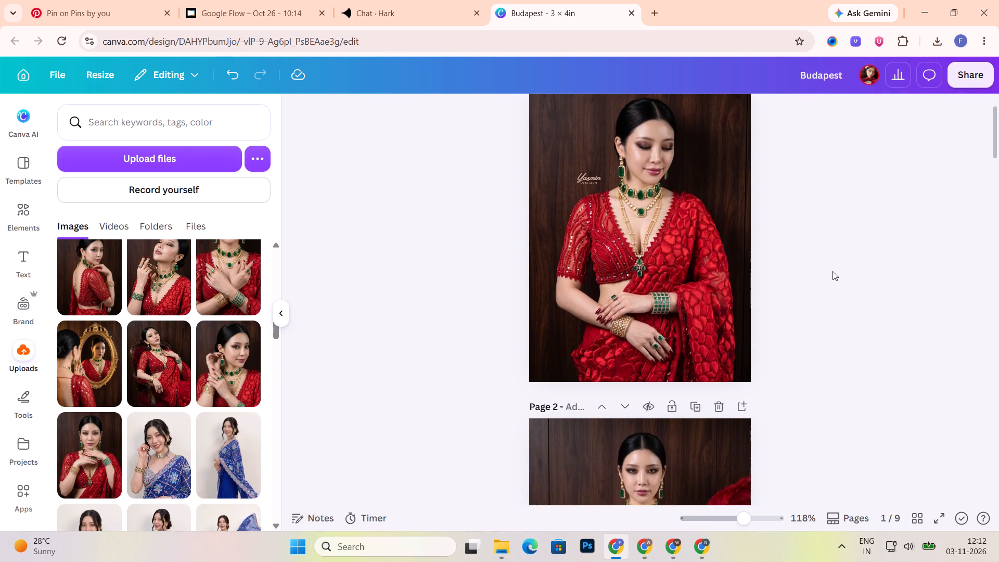
pyautogui.scroll(1, 832, 271)
pyautogui.scroll(-2, 141, 411)
pyautogui.scroll(-2, 184, 391)
pyautogui.scroll(2, 193, 389)
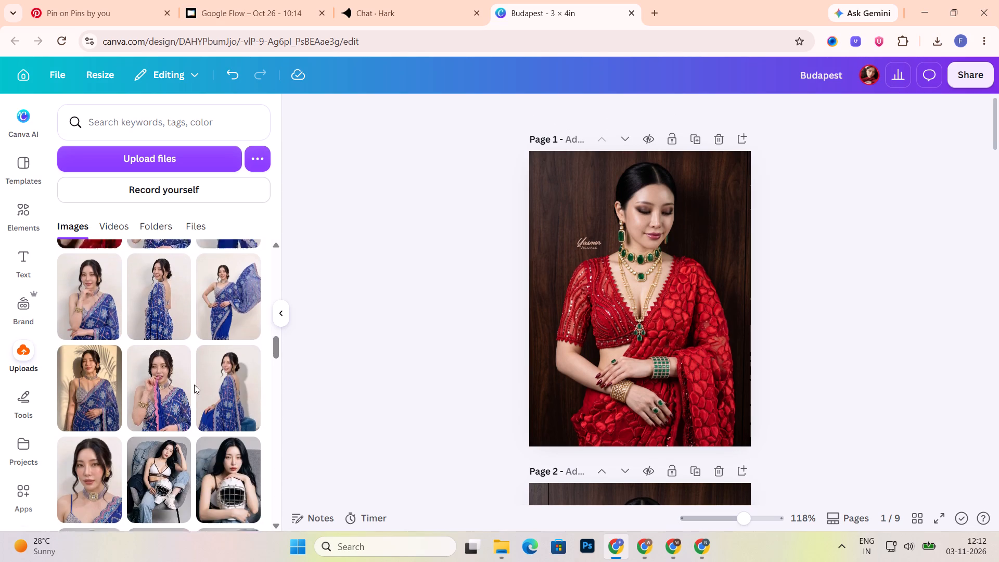
pyautogui.scroll(16, 194, 385)
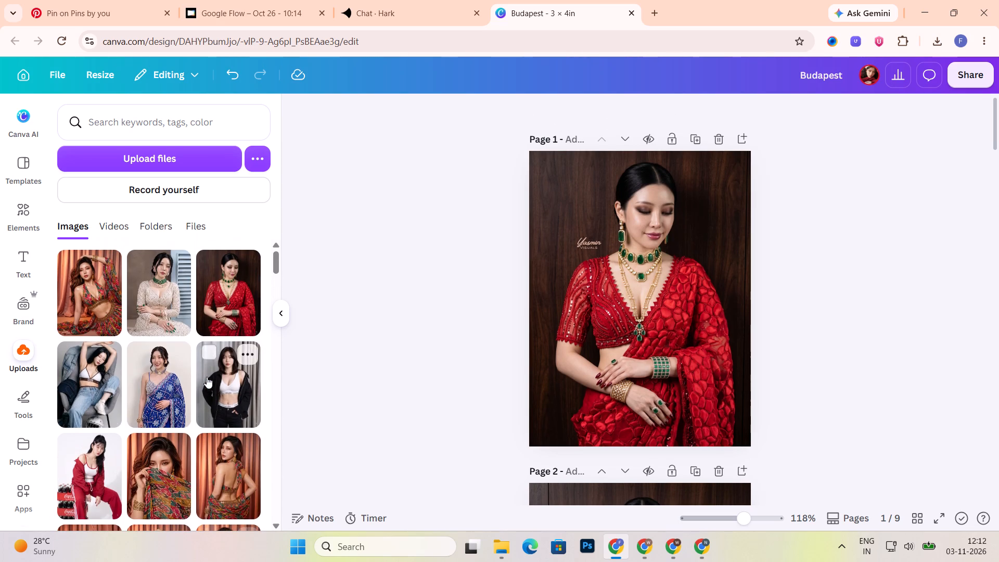
pyautogui.moveTo(152, 392); pyautogui.dragTo(595, 326)
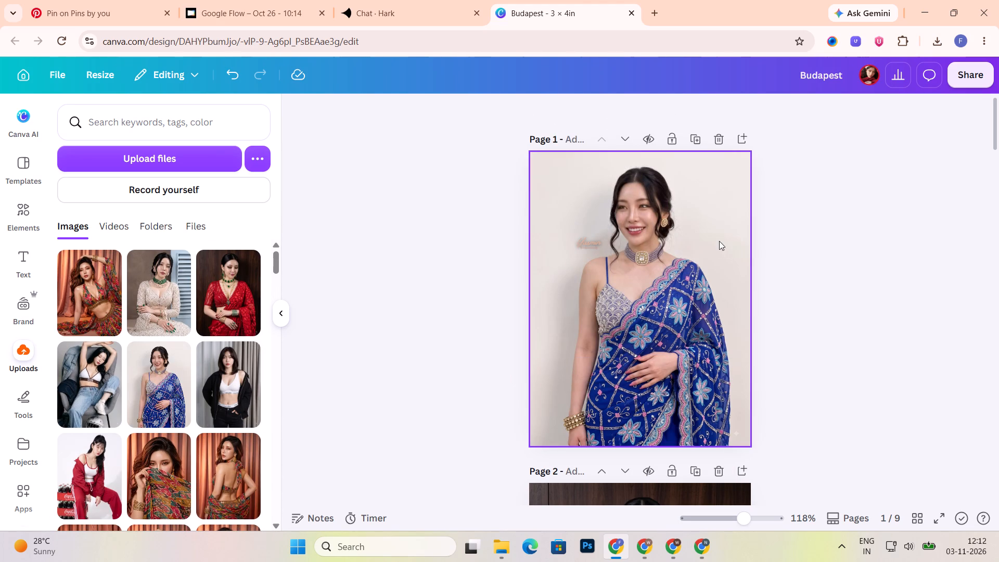
# Remove the small sparkle mark in the lower-right corner of page 1's photo using Magic Eraser with brush size 18.
pyautogui.click(719, 241)
pyautogui.click(376, 113)
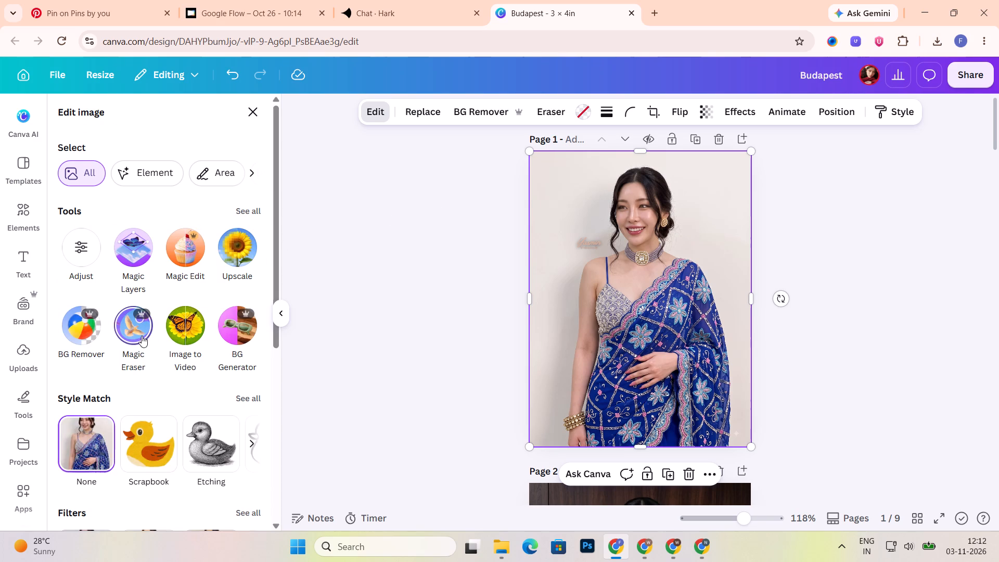
pyautogui.click(140, 335)
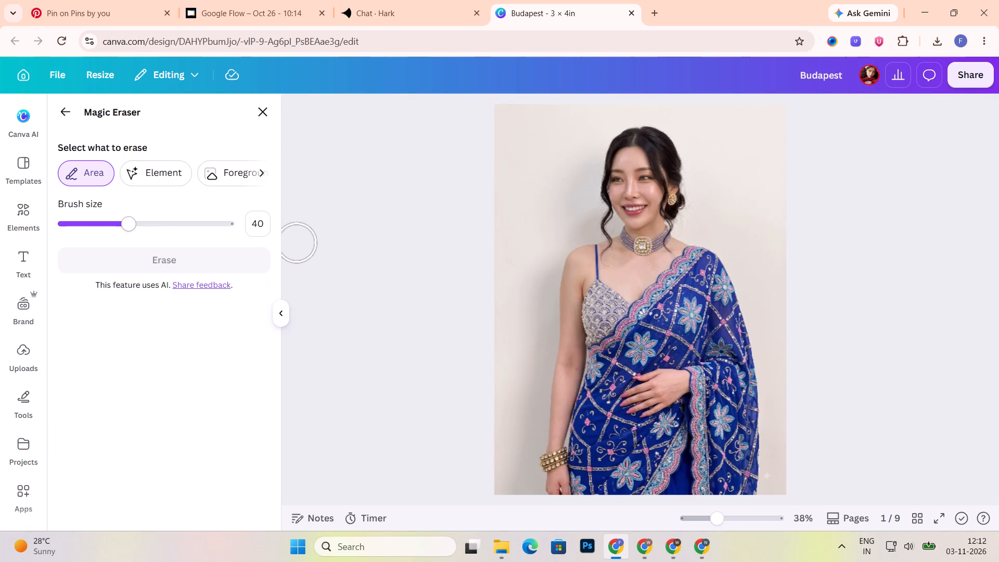
pyautogui.moveTo(133, 225); pyautogui.dragTo(92, 229)
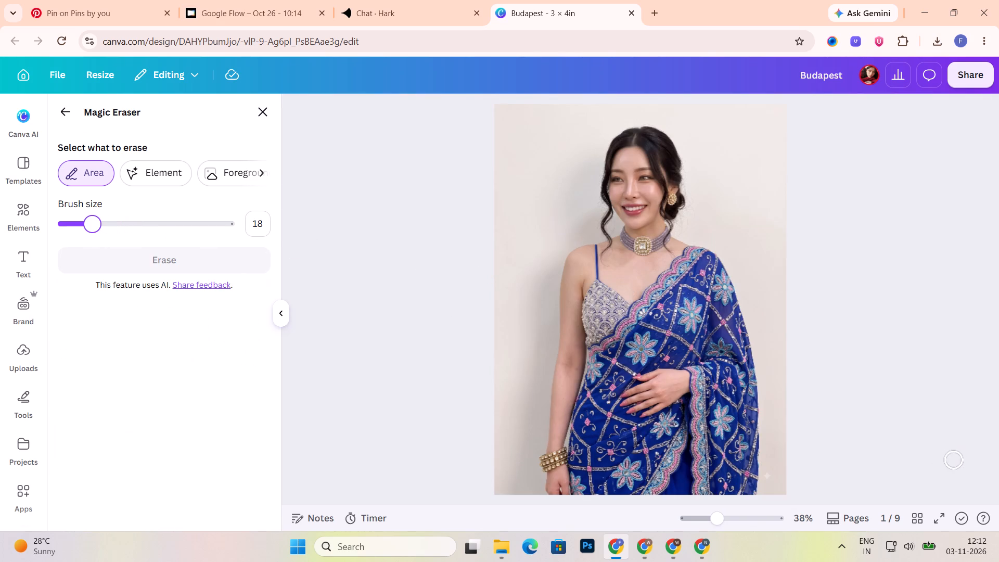
pyautogui.click(768, 476)
pyautogui.click(621, 112)
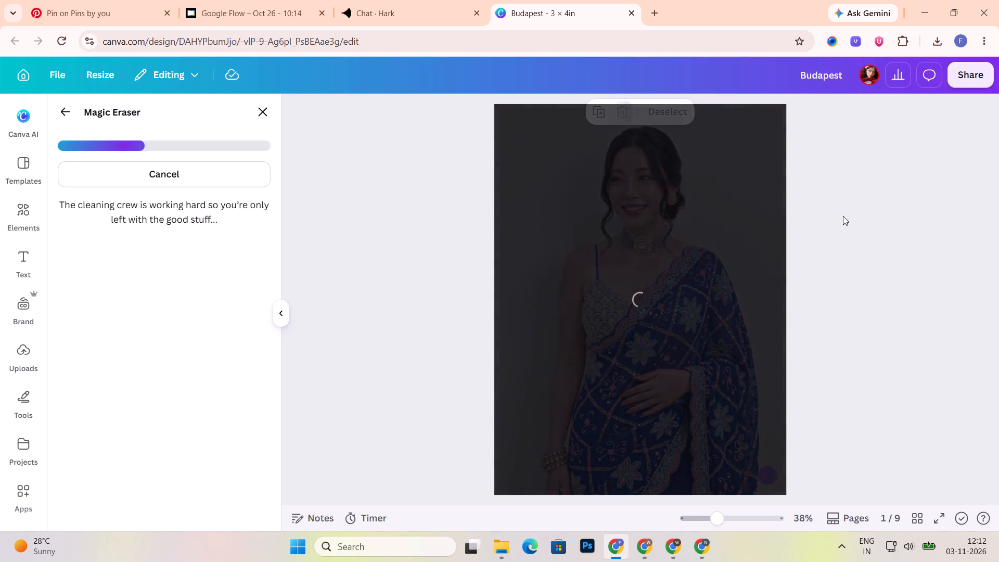
pyautogui.click(267, 116)
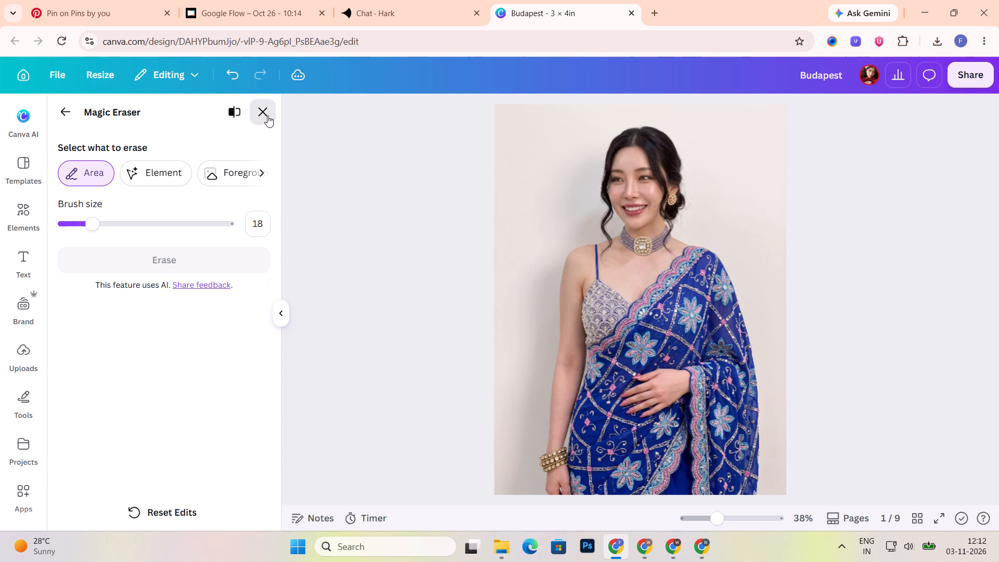
# Upscale the blue-saree photo on page 1.
pyautogui.click(375, 111)
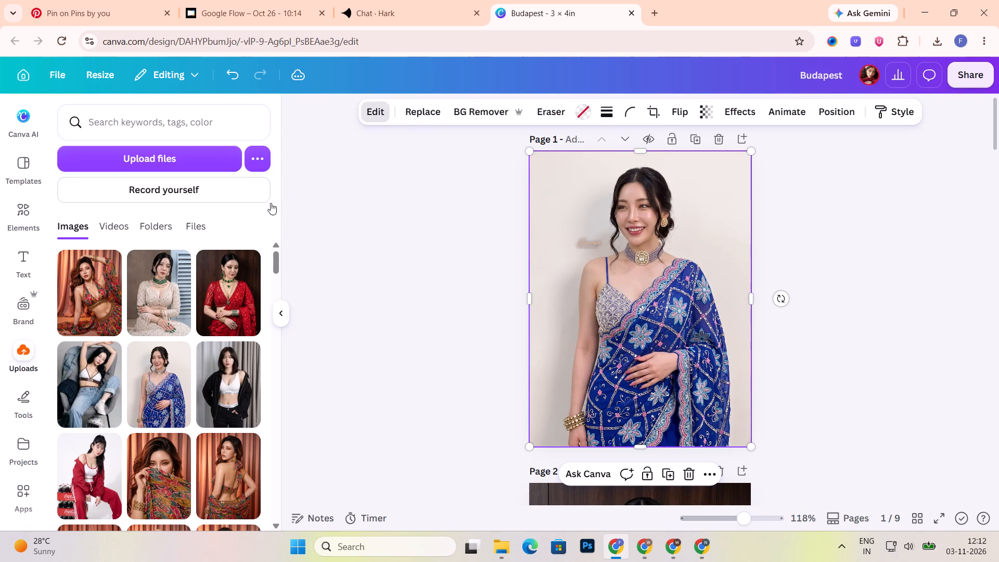
pyautogui.click(238, 246)
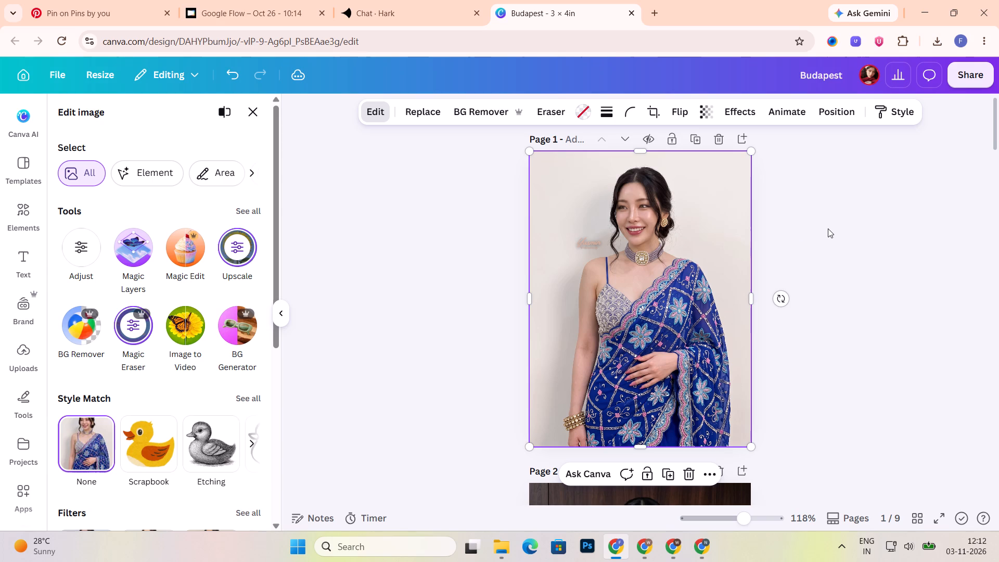
pyautogui.click(828, 228)
pyautogui.click(828, 228)
# Recolour page 1's Yasmin Visuals watermark to the dark navy blue from the photo's colours.
pyautogui.click(588, 247)
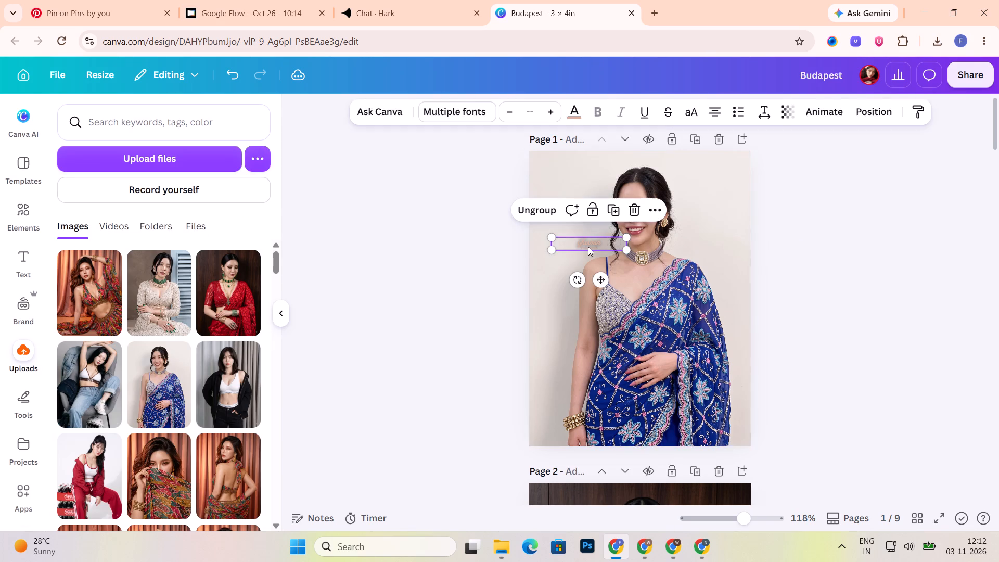
pyautogui.click(574, 111)
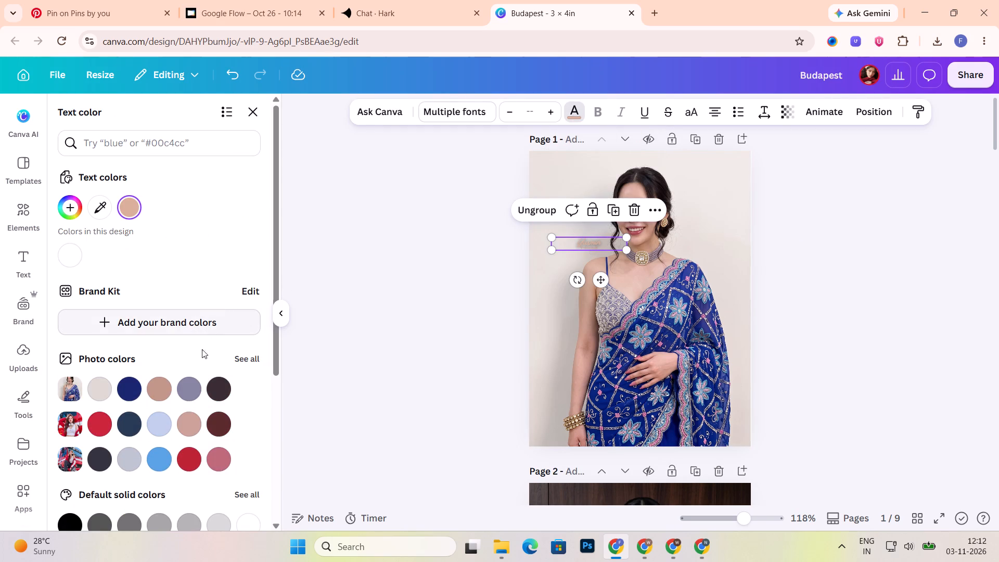
pyautogui.click(189, 390)
pyautogui.click(123, 393)
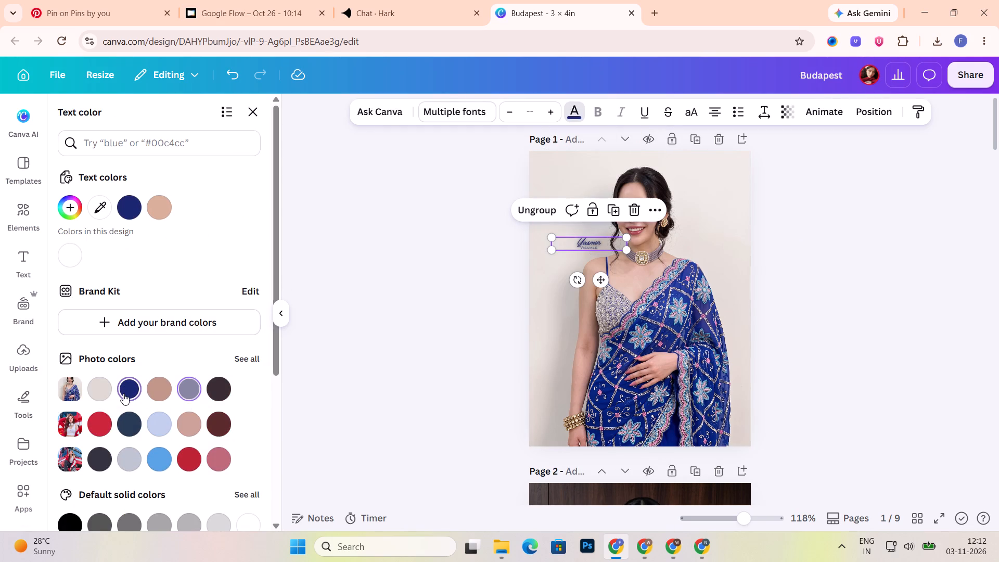
pyautogui.doubleClick(824, 264)
pyautogui.click(834, 258)
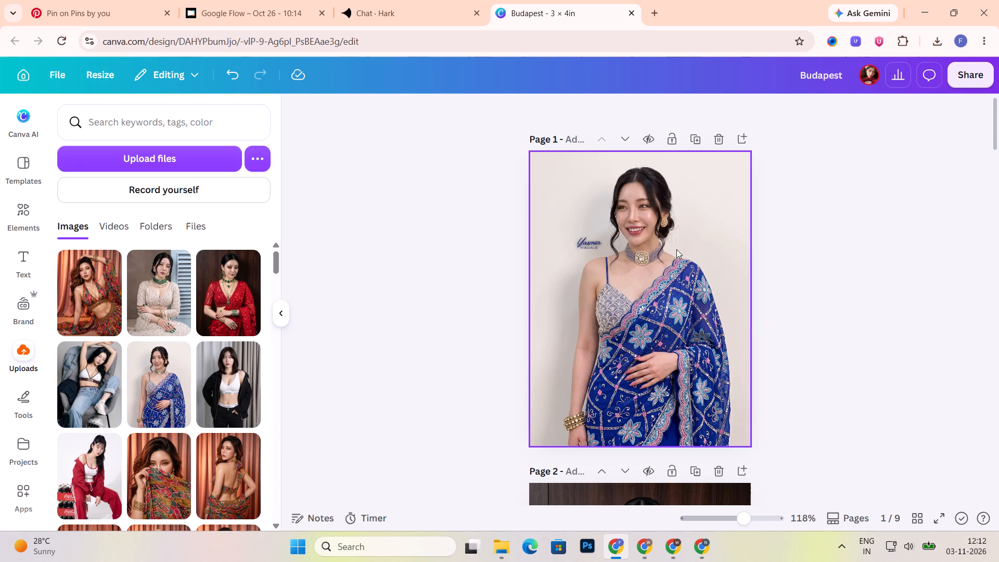
# Copy the navy Yasmin Visuals watermark on page 1.
pyautogui.click(600, 238)
pyautogui.hotkey('ctrl', 'c')
# Replace the photos on pages 2, 3 and 4 with the blue-saree hand-to-cheek, full-length standing and hand-on-chin shots.
pyautogui.scroll(-5, 833, 310)
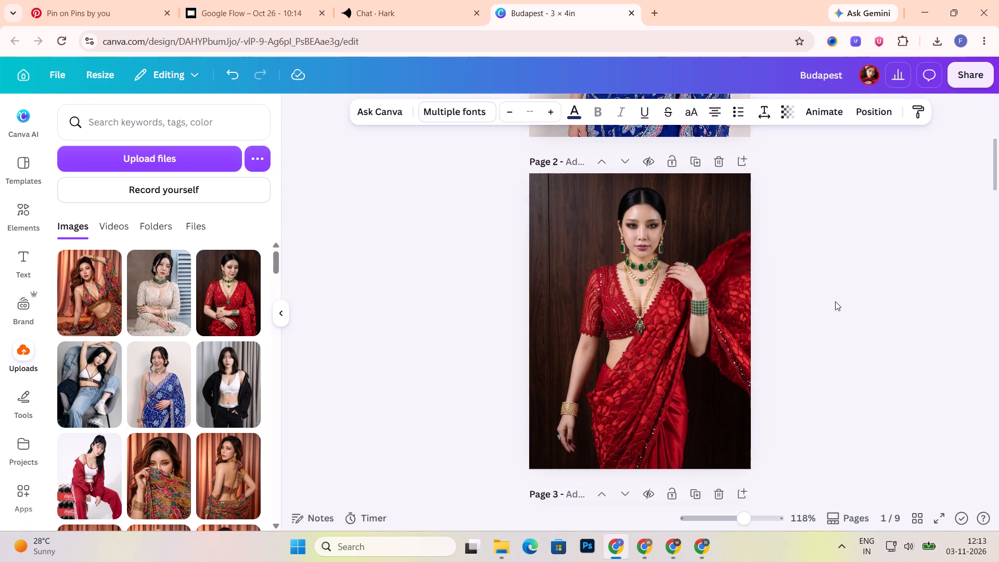
pyautogui.scroll(-7, 226, 352)
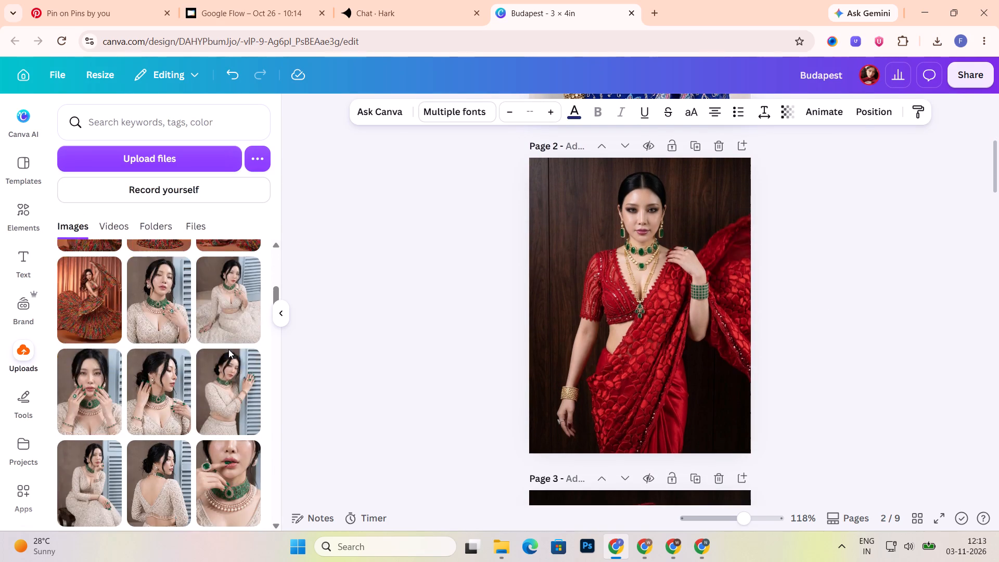
pyautogui.scroll(-8, 228, 349)
pyautogui.moveTo(144, 323); pyautogui.dragTo(613, 319)
pyautogui.scroll(-4, 950, 288)
pyautogui.moveTo(235, 319); pyautogui.dragTo(640, 372)
pyautogui.scroll(-5, 873, 295)
pyautogui.moveTo(94, 420); pyautogui.dragTo(566, 417)
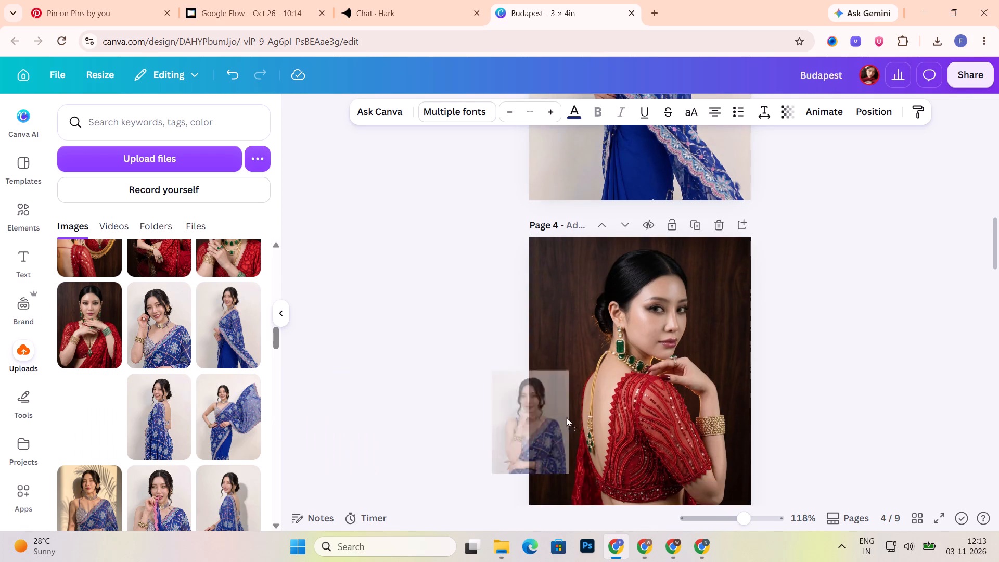
pyautogui.moveTo(566, 417); pyautogui.dragTo(575, 417)
# Replace the photos on pages 5, 6 and 7 with the blue-saree back view, spread-drape and saree-border-at-mouth shots.
pyautogui.scroll(-6, 918, 314)
pyautogui.moveTo(154, 419); pyautogui.dragTo(361, 405)
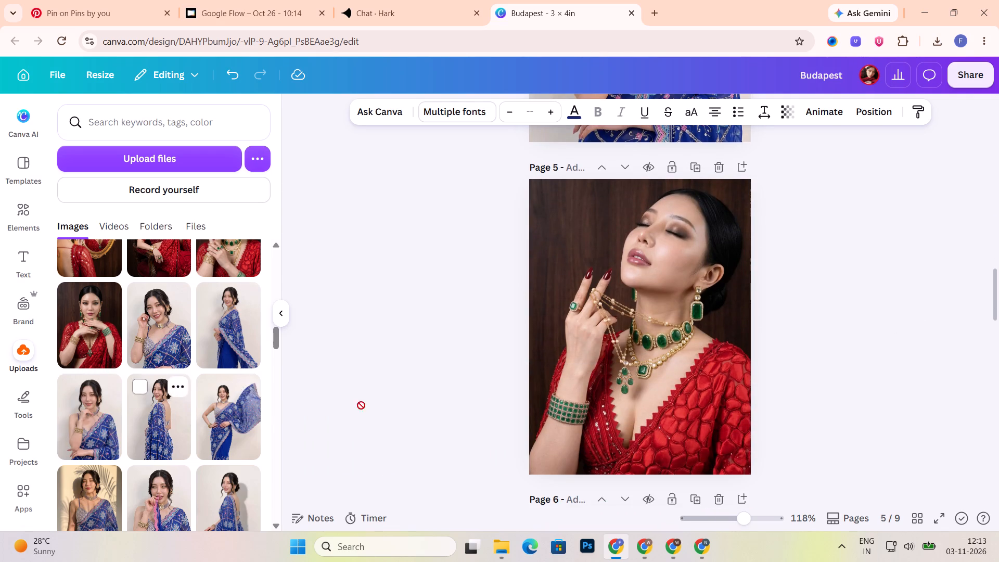
pyautogui.moveTo(361, 405); pyautogui.dragTo(710, 363)
pyautogui.scroll(-5, 859, 282)
pyautogui.moveTo(231, 428); pyautogui.dragTo(525, 393)
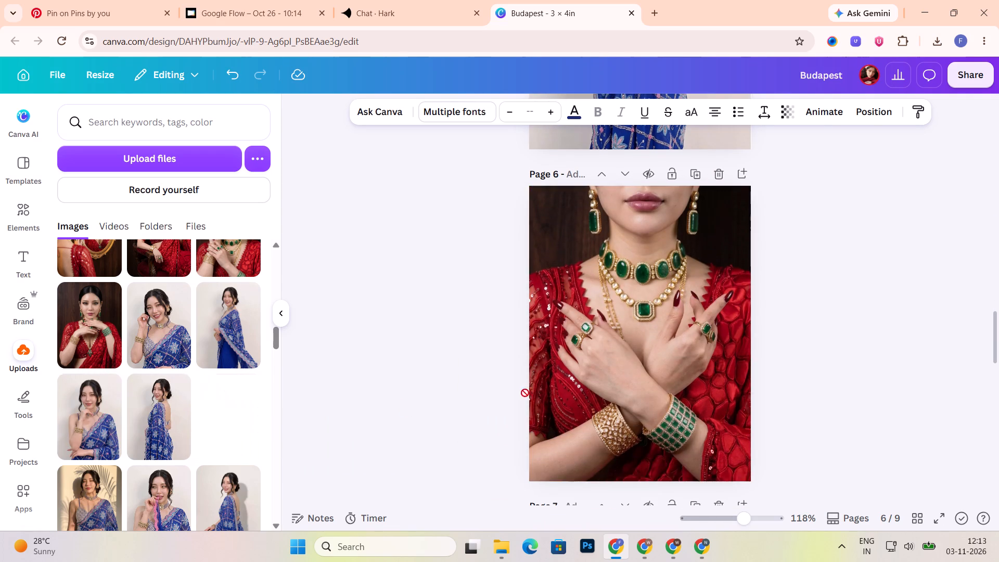
pyautogui.moveTo(525, 393); pyautogui.dragTo(565, 391)
pyautogui.scroll(-5, 898, 310)
pyautogui.moveTo(88, 514); pyautogui.dragTo(83, 503)
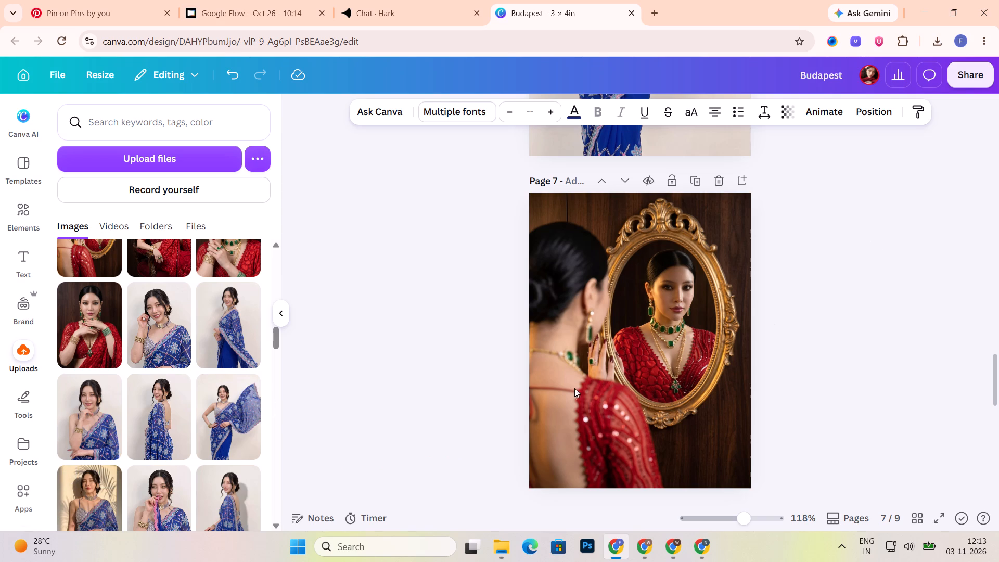
pyautogui.moveTo(159, 515); pyautogui.dragTo(685, 368)
# Replace the photos on pages 8 and 9 with the seated side-view blue-saree shot and the close-up face portrait.
pyautogui.scroll(-5, 873, 277)
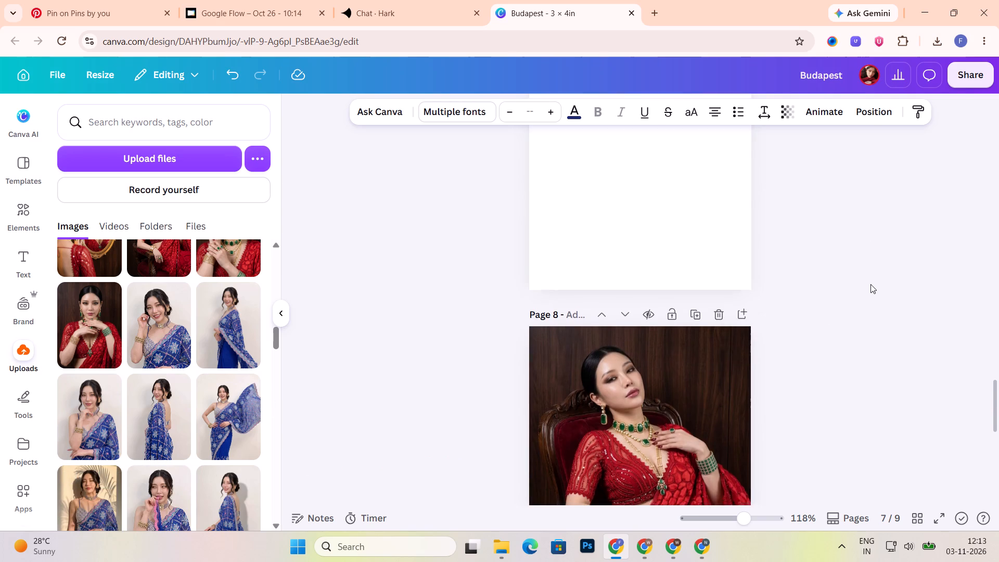
pyautogui.moveTo(215, 516); pyautogui.dragTo(635, 380)
pyautogui.scroll(-3, 903, 262)
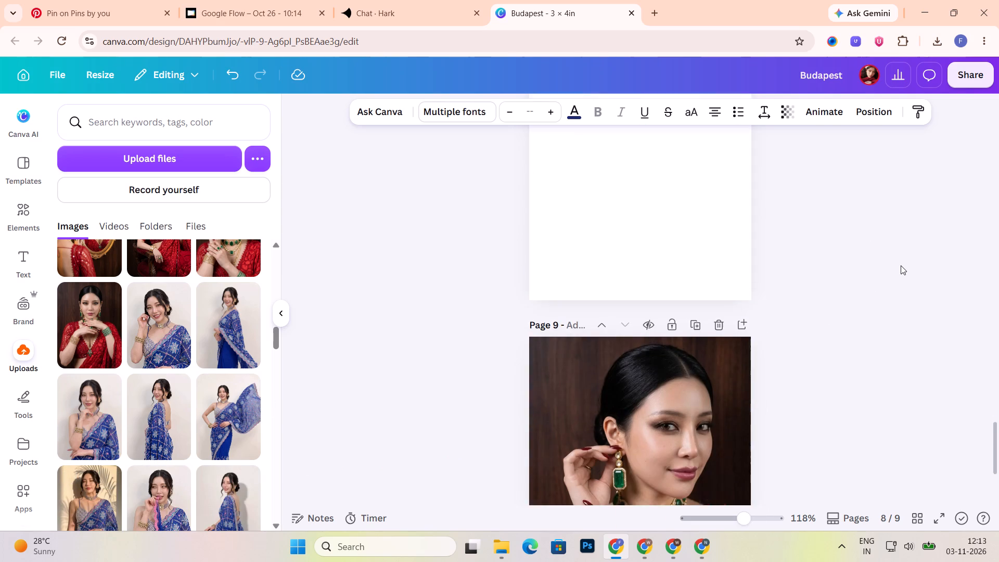
pyautogui.scroll(-3, 901, 265)
pyautogui.scroll(-1, 629, 358)
pyautogui.scroll(-2, 221, 394)
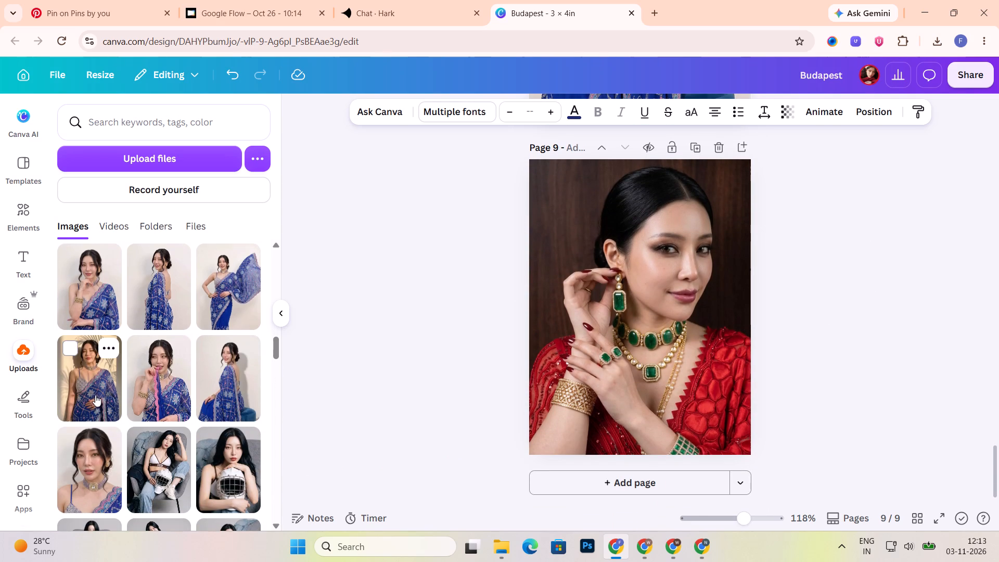
pyautogui.moveTo(92, 479); pyautogui.dragTo(669, 358)
# Duplicate page 9 and fill the new page 10 with the sunlit blue-saree portrait with palm shadows.
pyautogui.click(697, 148)
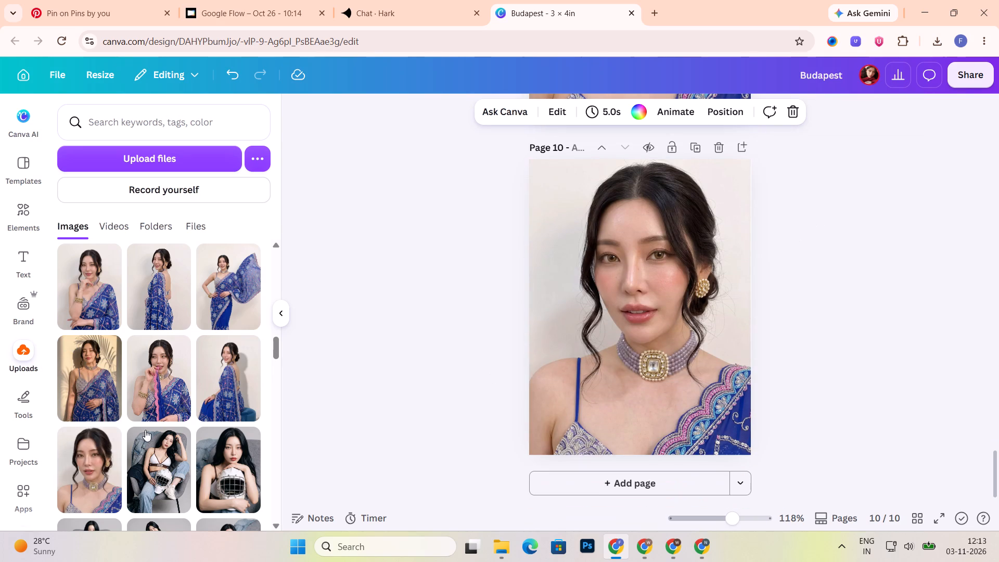
pyautogui.moveTo(80, 394); pyautogui.dragTo(605, 348)
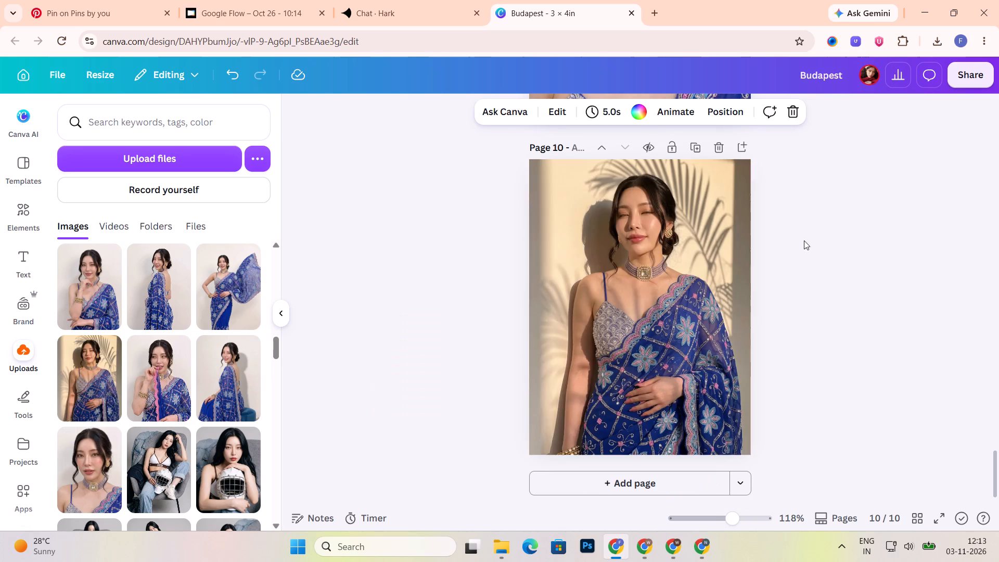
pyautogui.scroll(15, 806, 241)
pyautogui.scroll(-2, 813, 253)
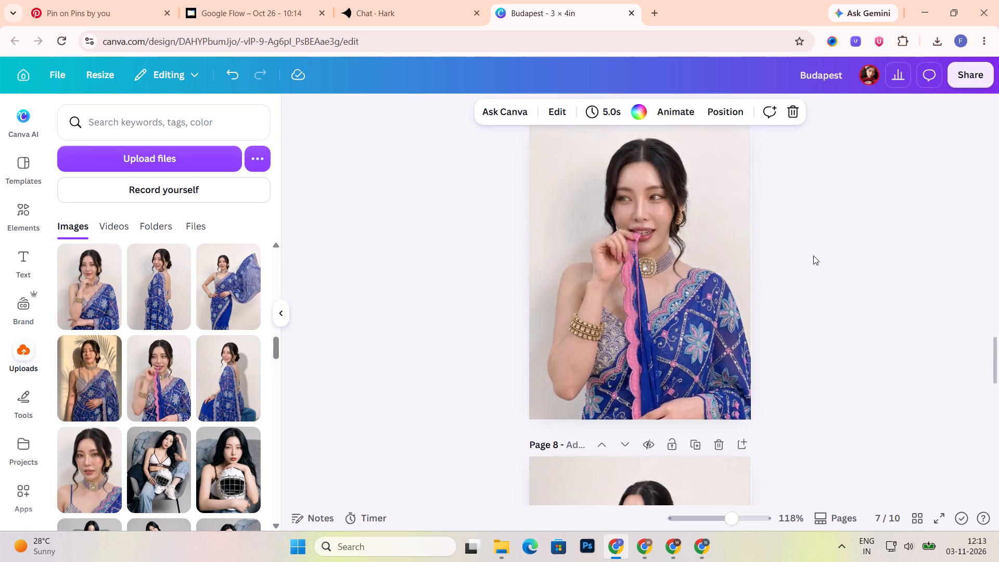
# Move the close-up face portrait page up two places so that it becomes page 7.
pyautogui.scroll(-6, 813, 256)
pyautogui.click(603, 273)
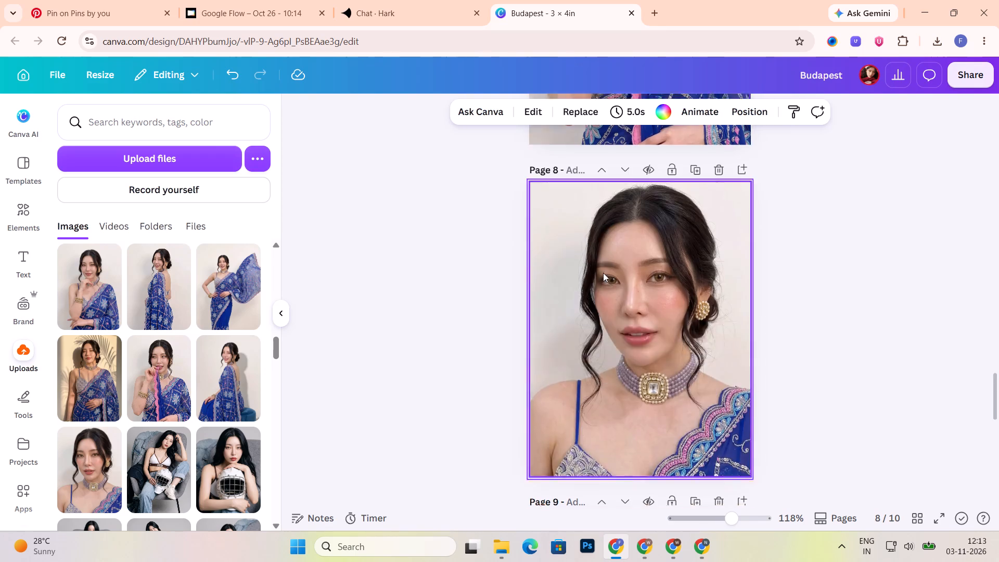
pyautogui.click(604, 269)
# Paste the Yasmin Visuals watermark onto pages 2 and 3, placing it on the plain wall beside the woman's neck.
pyautogui.scroll(-4, 822, 235)
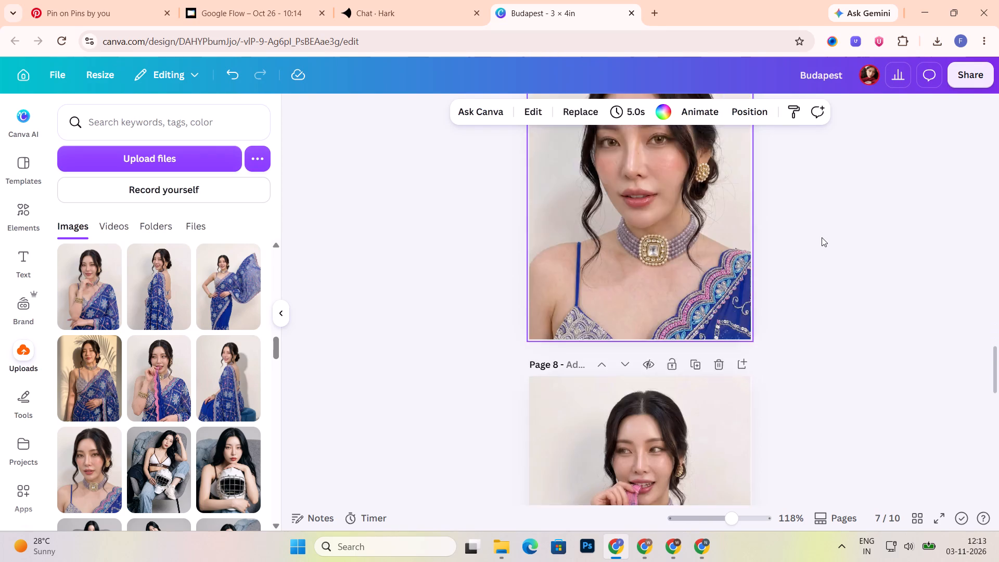
pyautogui.scroll(-10, 822, 237)
pyautogui.scroll(12, 822, 239)
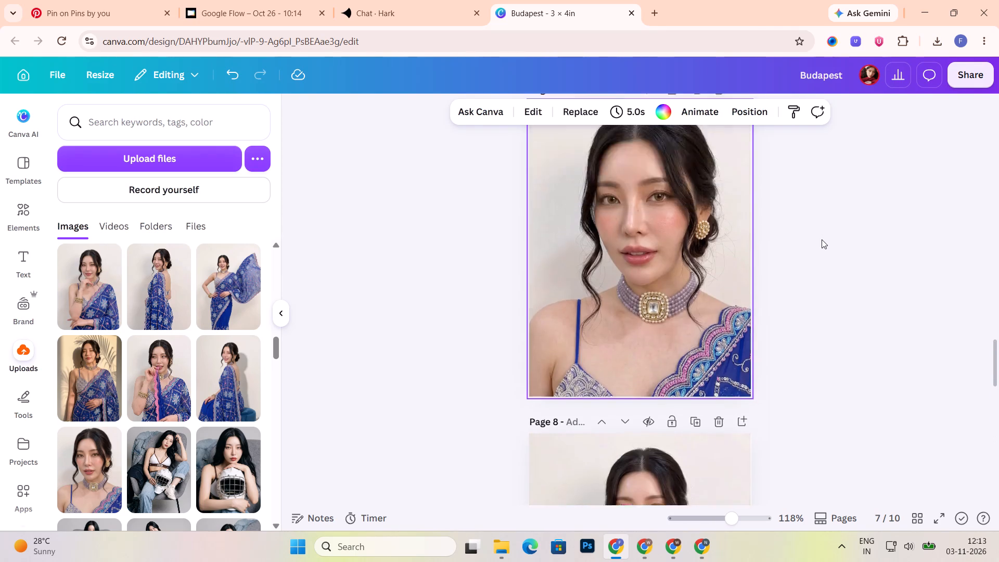
pyautogui.scroll(20, 822, 239)
pyautogui.scroll(9, 822, 239)
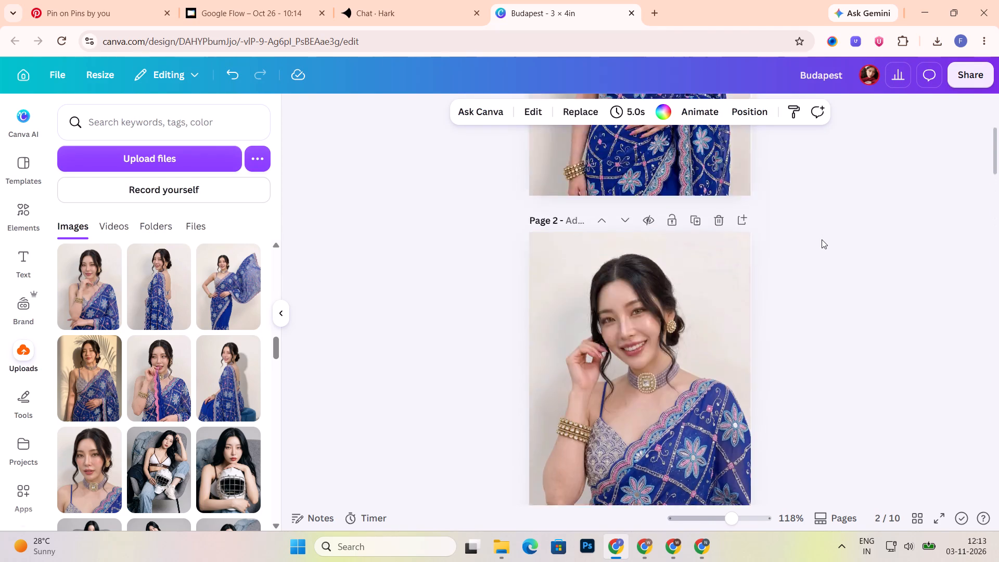
pyautogui.scroll(5, 822, 239)
pyautogui.scroll(-4, 822, 243)
pyautogui.hotkey('ctrl', 'v')
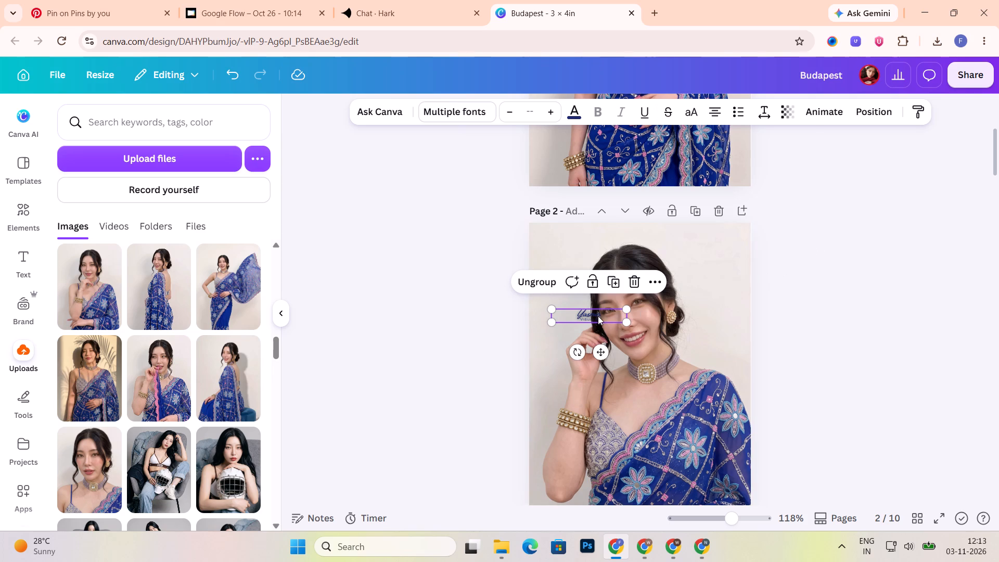
pyautogui.moveTo(597, 316); pyautogui.dragTo(709, 350)
pyautogui.click(859, 328)
pyautogui.scroll(-3, 851, 244)
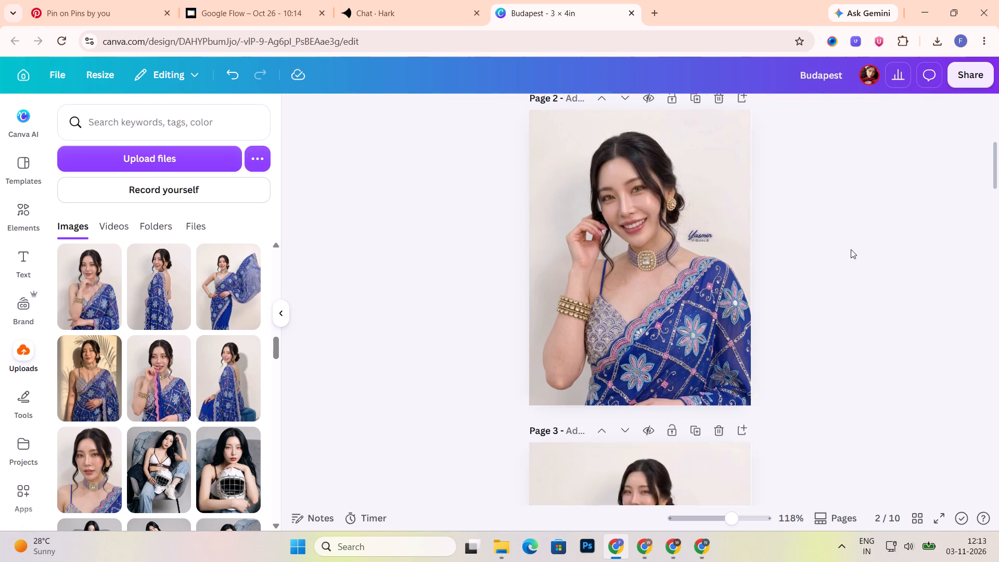
pyautogui.scroll(-3, 851, 249)
pyautogui.hotkey('ctrl', 'v')
pyautogui.moveTo(593, 257); pyautogui.dragTo(695, 254)
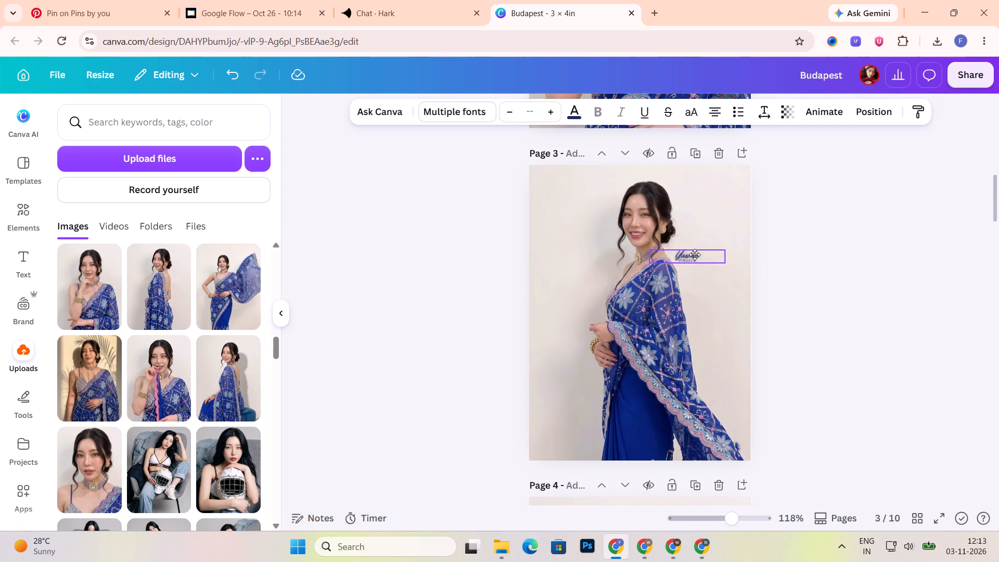
pyautogui.moveTo(695, 254); pyautogui.dragTo(696, 252)
pyautogui.click(840, 264)
# Paste the Yasmin Visuals watermark onto page 4 beside the neck and onto page 5 beside the draped shoulder, on the empty wall.
pyautogui.scroll(-6, 841, 264)
pyautogui.hotkey('ctrl', 'v')
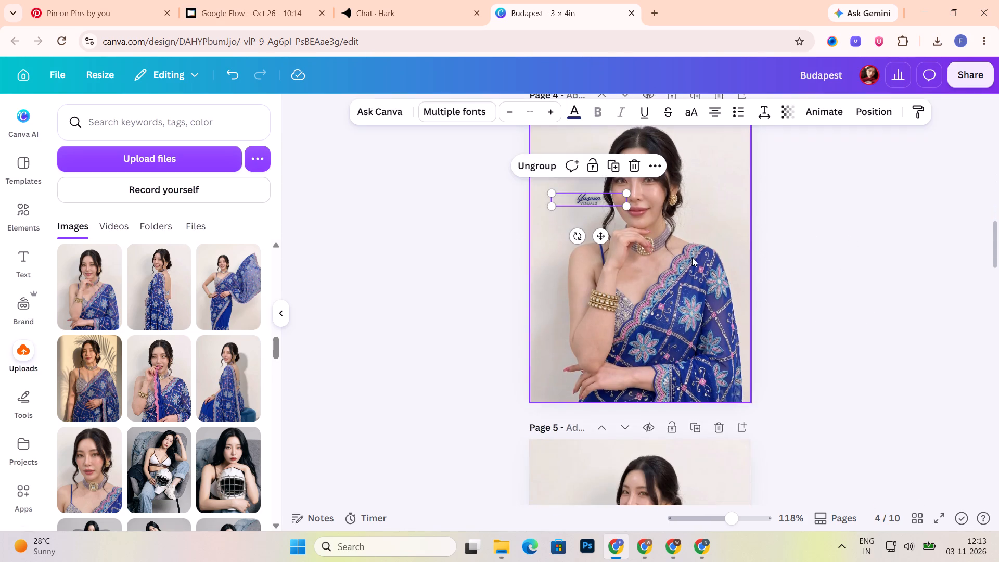
pyautogui.moveTo(592, 197); pyautogui.dragTo(697, 229)
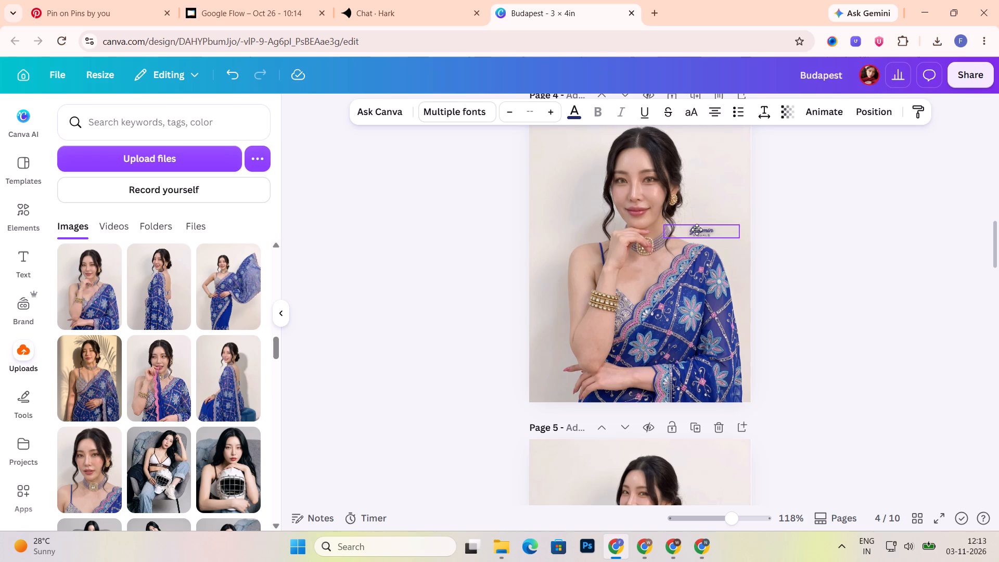
pyautogui.moveTo(697, 229); pyautogui.dragTo(700, 228)
pyautogui.click(815, 244)
pyautogui.scroll(-5, 819, 254)
pyautogui.hotkey('ctrl', 'v')
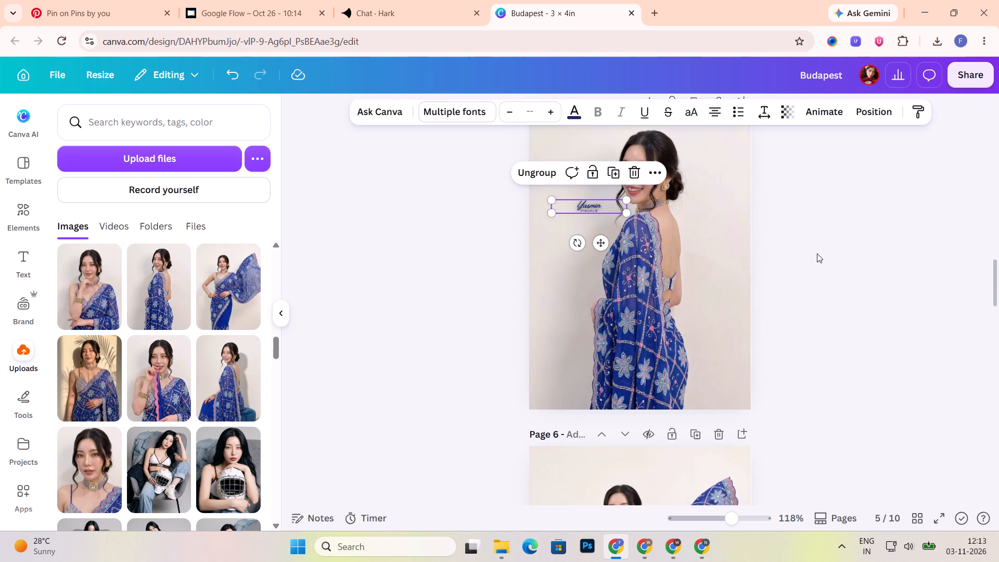
pyautogui.moveTo(597, 209); pyautogui.dragTo(606, 233)
pyautogui.click(867, 211)
# Paste the Yasmin Visuals watermark onto page 6 below the spread drape and onto page 7 above the bare shoulder beside the hair.
pyautogui.scroll(-4, 829, 223)
pyautogui.hotkey('ctrl', 'v')
pyautogui.moveTo(594, 278); pyautogui.dragTo(602, 276)
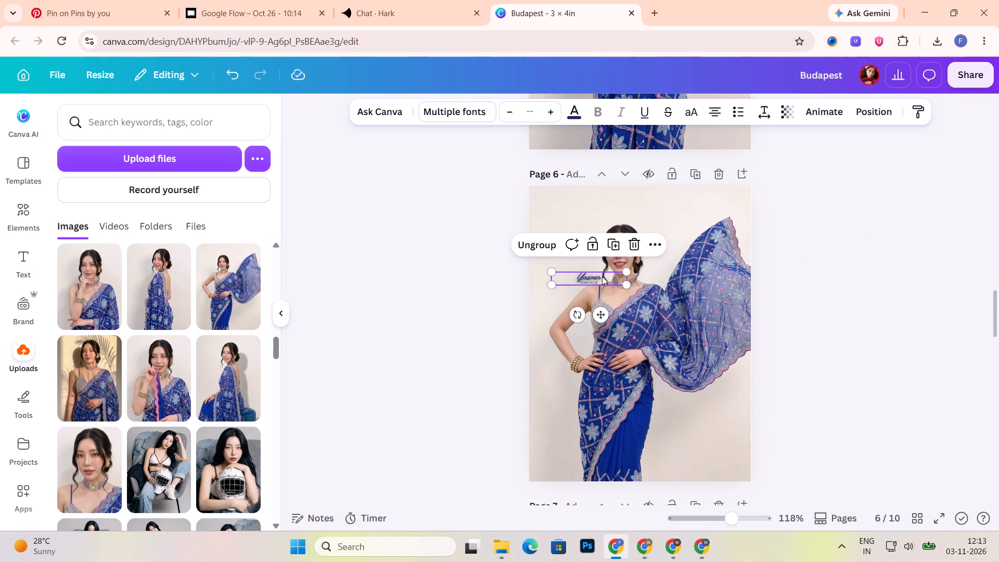
pyautogui.moveTo(602, 276); pyautogui.dragTo(580, 277)
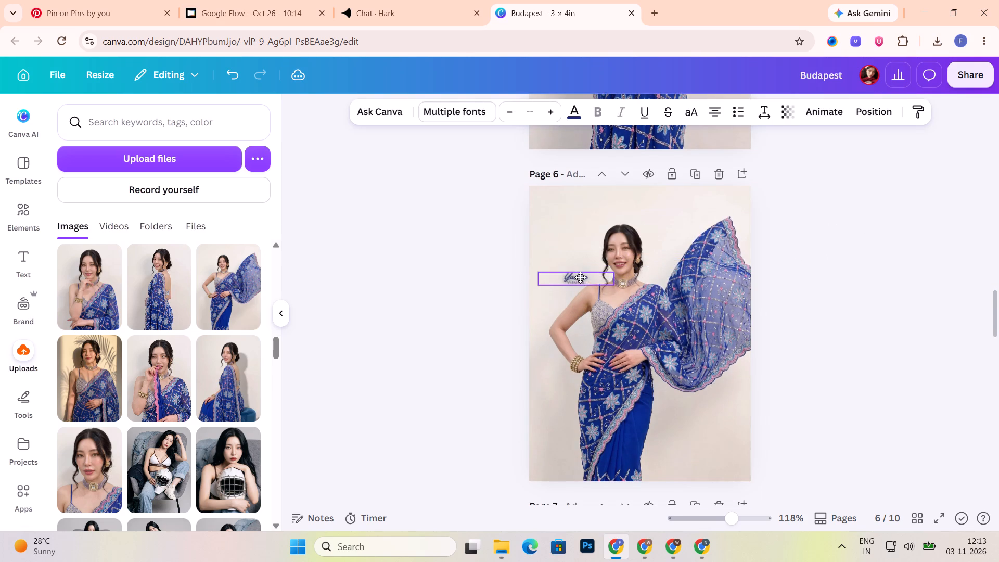
pyautogui.moveTo(580, 277); pyautogui.dragTo(679, 403)
pyautogui.click(938, 326)
pyautogui.scroll(-3, 888, 240)
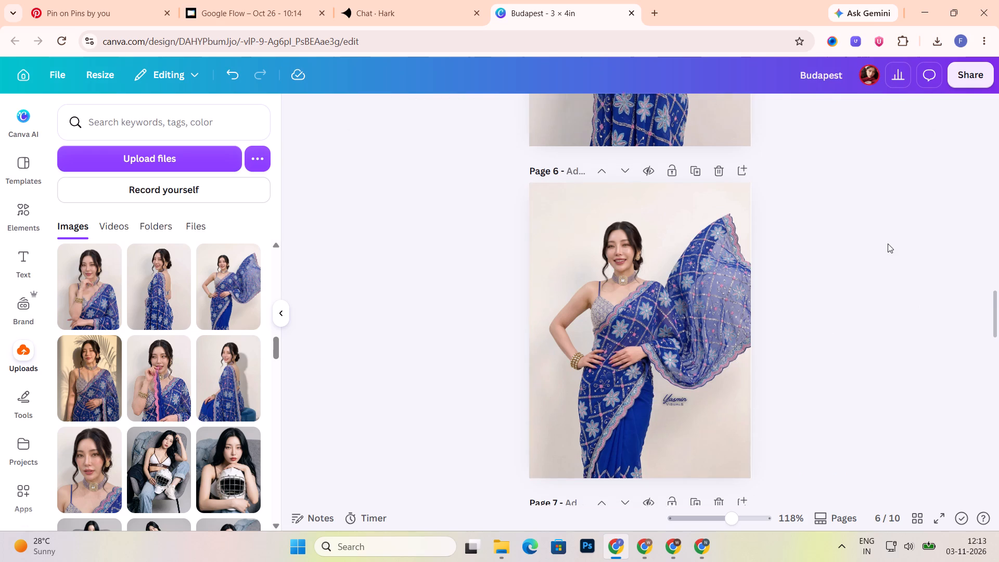
pyautogui.scroll(-2, 888, 244)
pyautogui.hotkey('ctrl', 'v')
pyautogui.moveTo(595, 282); pyautogui.dragTo(582, 360)
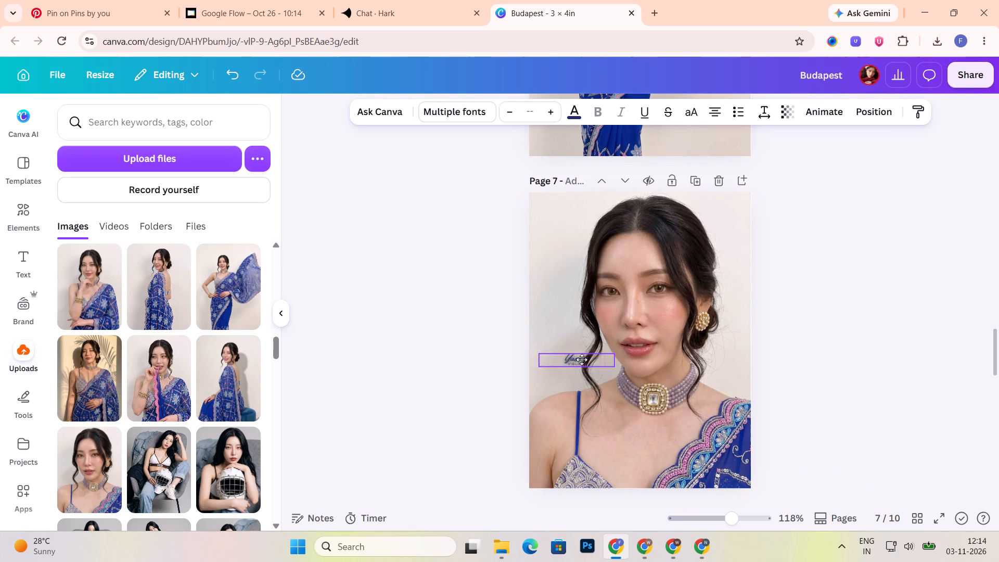
pyautogui.moveTo(582, 360); pyautogui.dragTo(573, 372)
pyautogui.click(857, 303)
# Paste the Yasmin Visuals watermark onto page 8 above the saree-covered shoulder and onto page 9 above the hand resting on the knee.
pyautogui.scroll(-6, 884, 233)
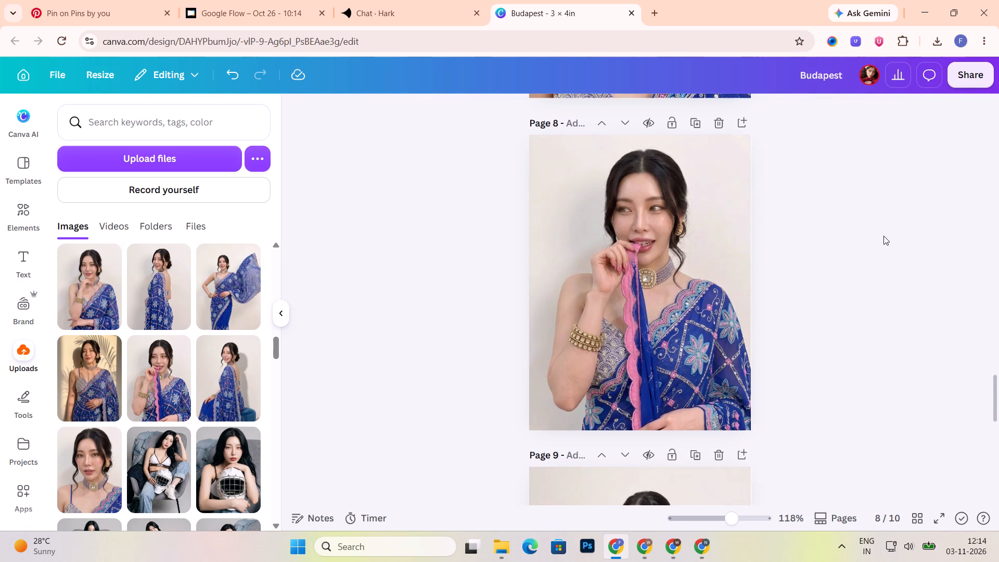
pyautogui.hotkey('ctrl', 'v')
pyautogui.moveTo(591, 223); pyautogui.dragTo(707, 263)
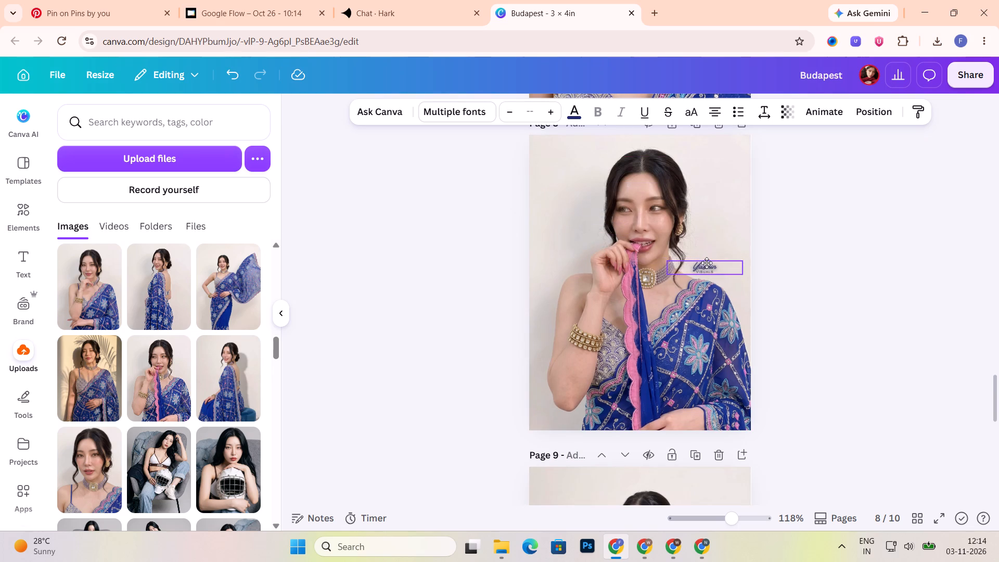
pyautogui.moveTo(707, 263); pyautogui.dragTo(706, 263)
pyautogui.click(866, 276)
pyautogui.scroll(-5, 862, 257)
pyautogui.hotkey('ctrl', 'v')
pyautogui.moveTo(585, 234); pyautogui.dragTo(585, 323)
pyautogui.moveTo(765, 299); pyautogui.dragTo(768, 300)
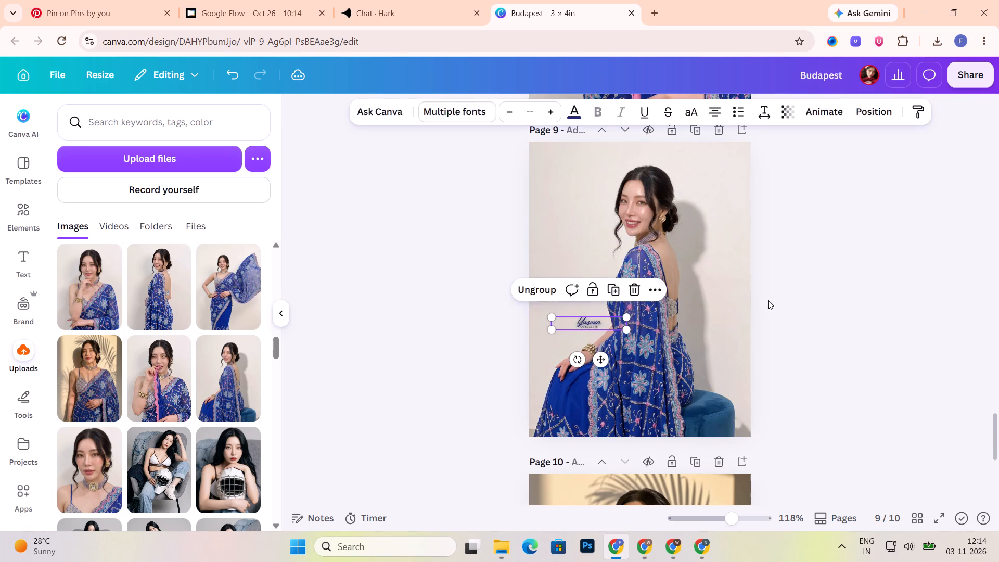
pyautogui.moveTo(768, 300); pyautogui.dragTo(770, 301)
# Paste the Yasmin Visuals watermark onto page 10, placing it beside the neck on the palm-shadow wall.
pyautogui.scroll(-5, 849, 240)
pyautogui.hotkey('ctrl', 'v')
pyautogui.moveTo(592, 254); pyautogui.dragTo(594, 254)
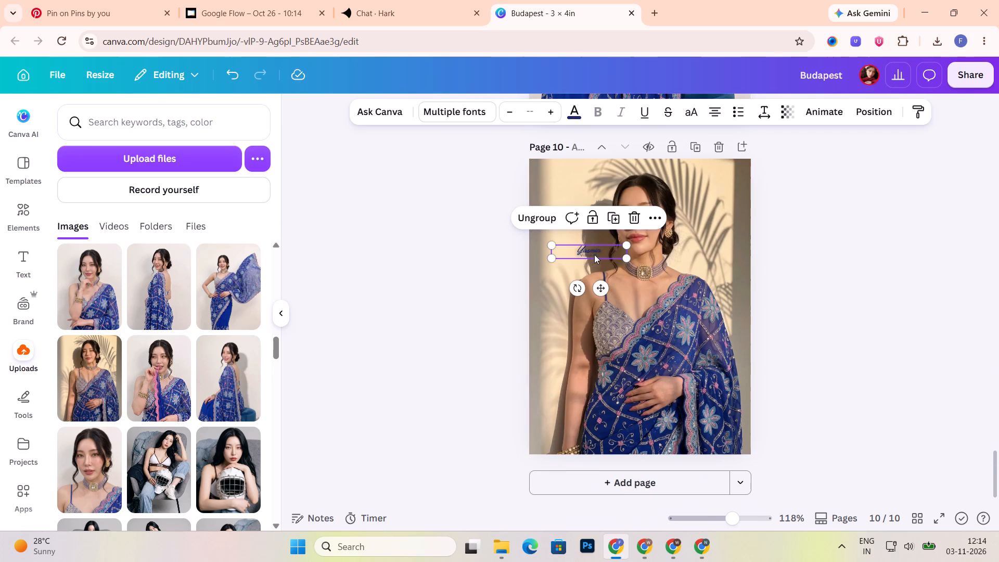
pyautogui.moveTo(594, 254); pyautogui.dragTo(689, 264)
pyautogui.click(789, 283)
# Download all pages of the blue-saree design as high-quality PNG files.
pyautogui.scroll(-4, 866, 275)
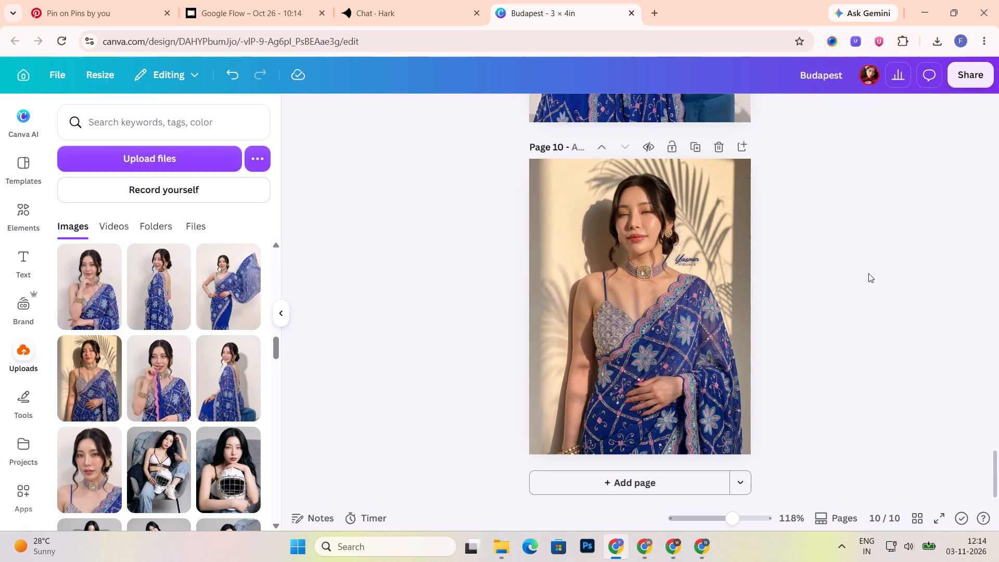
pyautogui.click(979, 74)
pyautogui.click(765, 378)
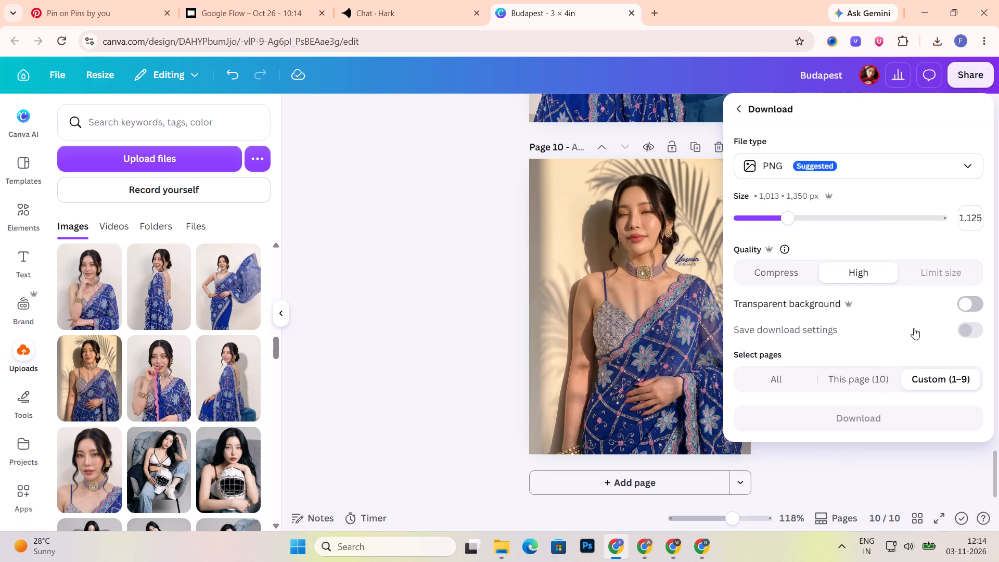
pyautogui.click(769, 376)
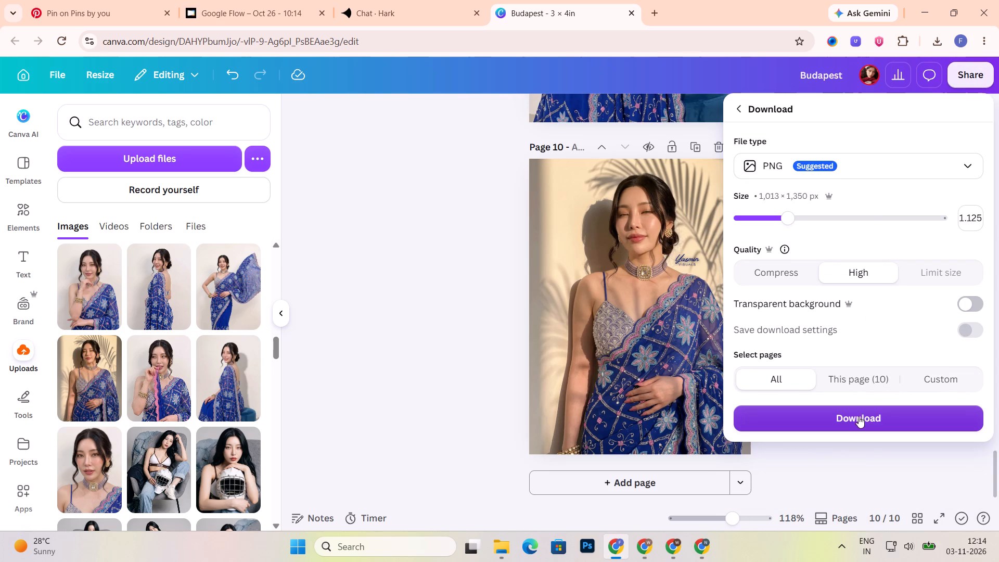
pyautogui.click(861, 420)
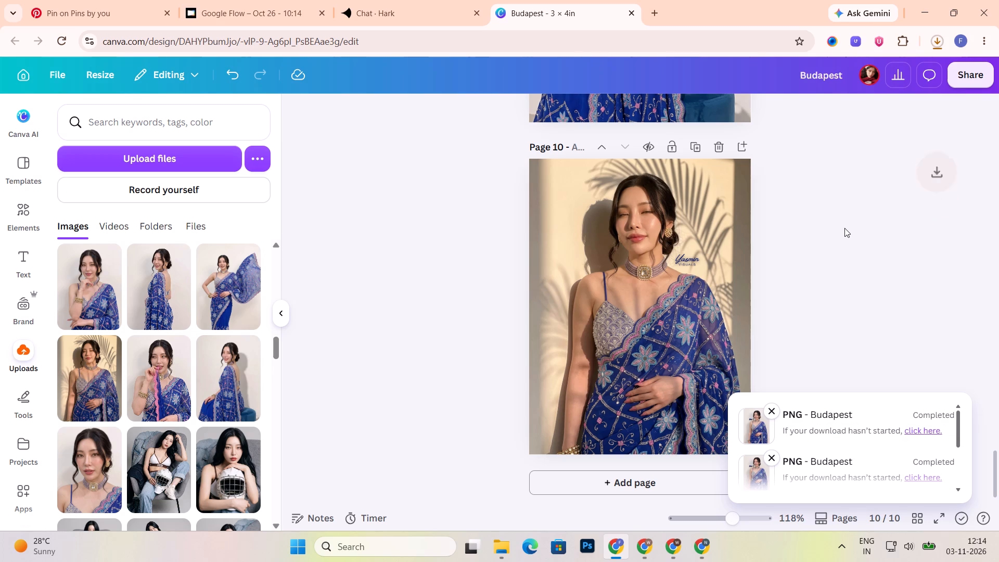
# Delete the Yasmin Visuals watermark from pages 10, 9, 8 and 7.
pyautogui.click(686, 260)
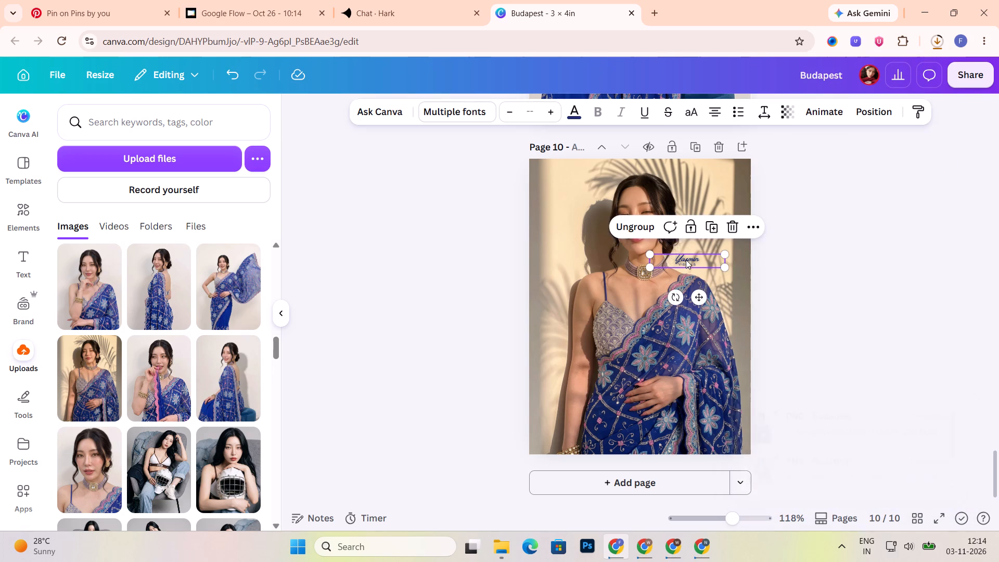
pyautogui.press('Delete')
pyautogui.scroll(4, 855, 245)
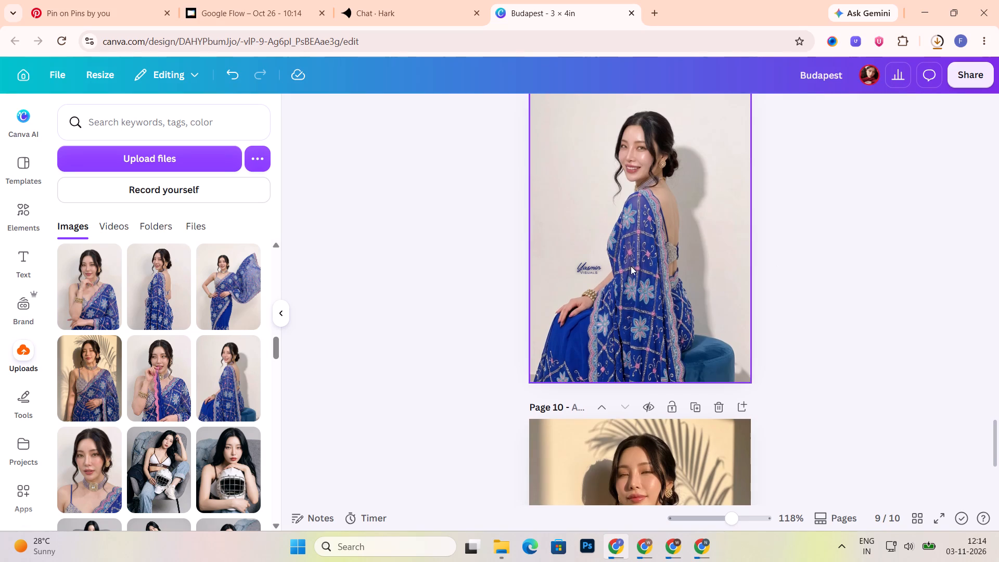
pyautogui.click(600, 267)
pyautogui.press('Delete')
pyautogui.scroll(5, 857, 282)
pyautogui.click(699, 210)
pyautogui.press('Delete')
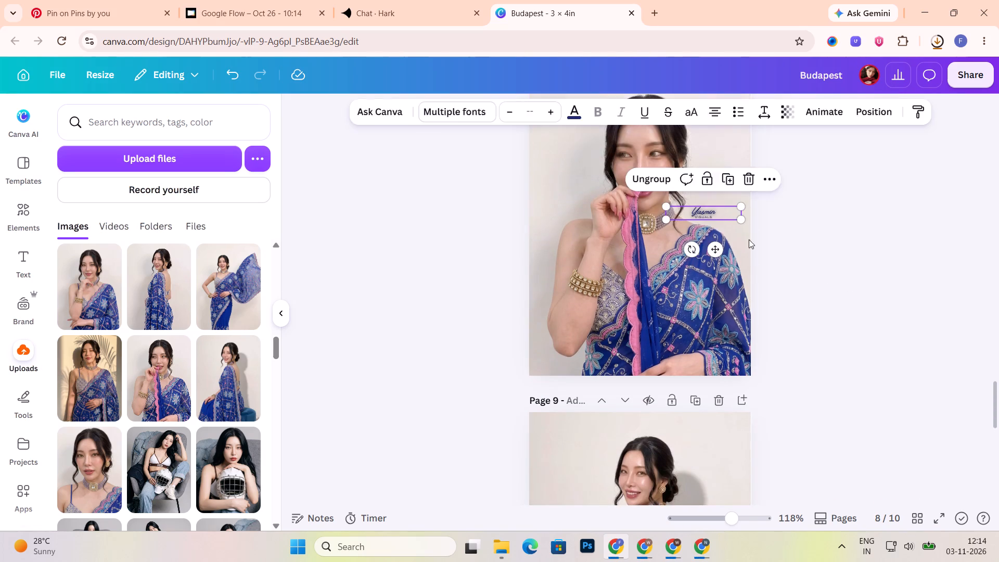
pyautogui.scroll(5, 842, 281)
pyautogui.click(557, 259)
pyautogui.press('Delete')
# Delete the Yasmin Visuals watermark from pages 6, 5 and 4.
pyautogui.scroll(3, 955, 296)
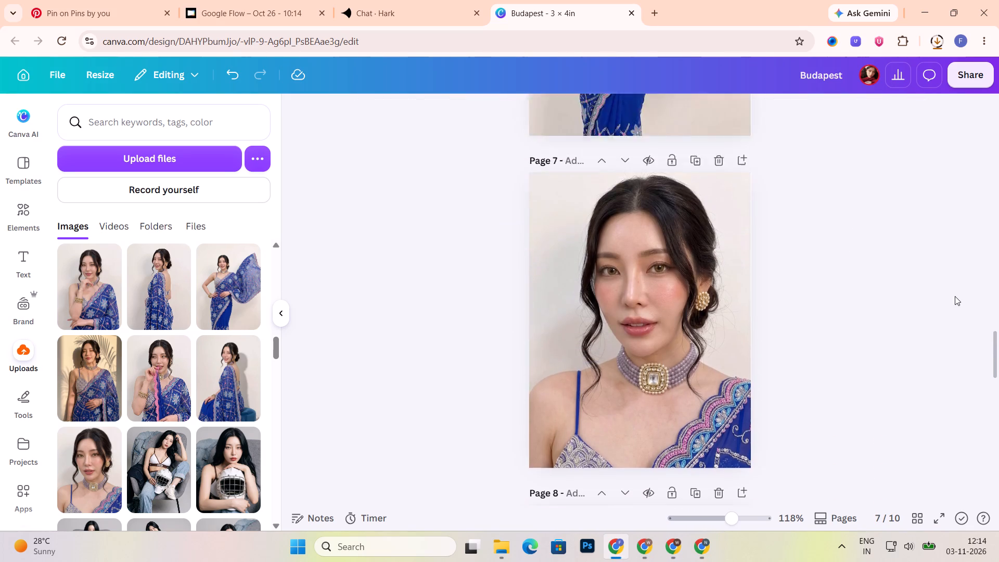
pyautogui.scroll(2, 955, 296)
pyautogui.click(689, 285)
pyautogui.press('Delete')
pyautogui.scroll(4, 853, 297)
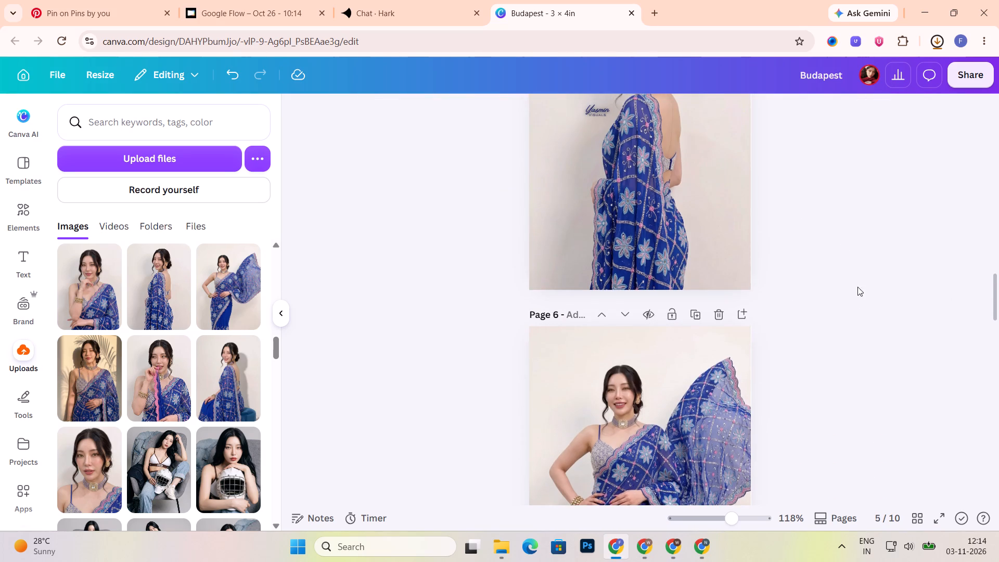
pyautogui.scroll(2, 590, 253)
pyautogui.click(595, 245)
pyautogui.press('Delete')
pyautogui.scroll(5, 804, 252)
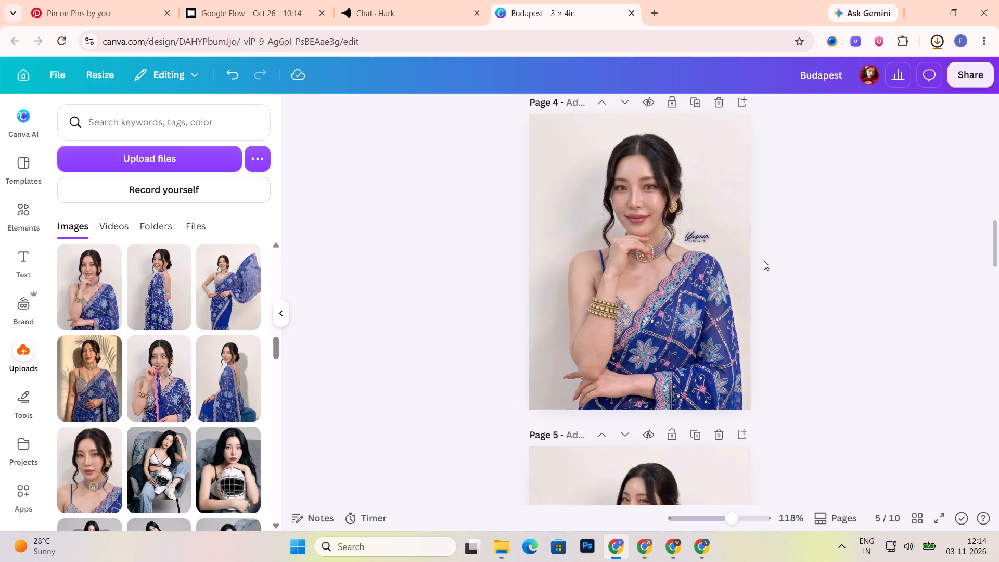
pyautogui.click(700, 244)
pyautogui.press('Delete')
# Delete the Yasmin Visuals watermark from pages 3 and 2.
pyautogui.scroll(6, 840, 268)
pyautogui.click(690, 260)
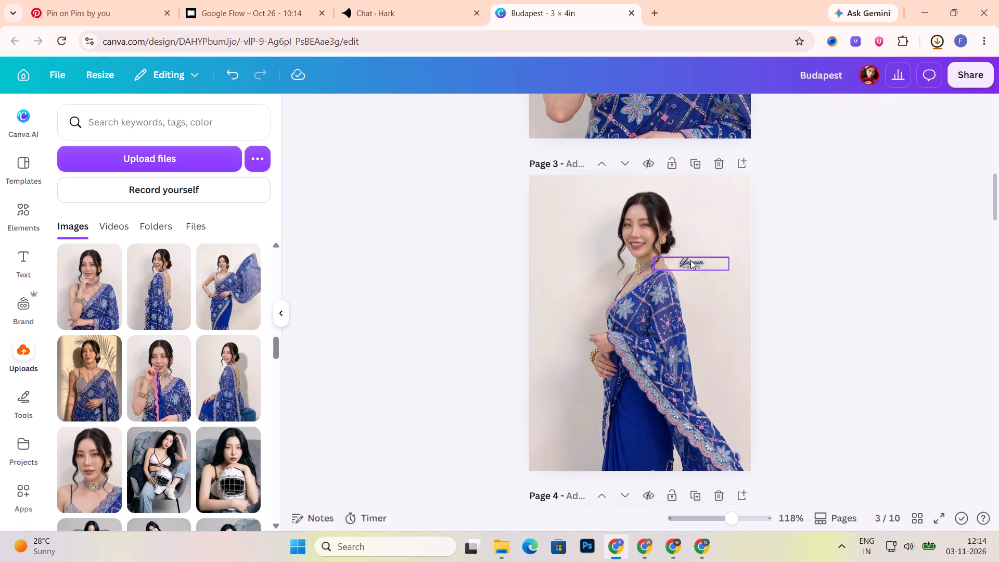
pyautogui.press('Delete')
pyautogui.scroll(5, 840, 272)
pyautogui.click(707, 290)
pyautogui.press('Delete')
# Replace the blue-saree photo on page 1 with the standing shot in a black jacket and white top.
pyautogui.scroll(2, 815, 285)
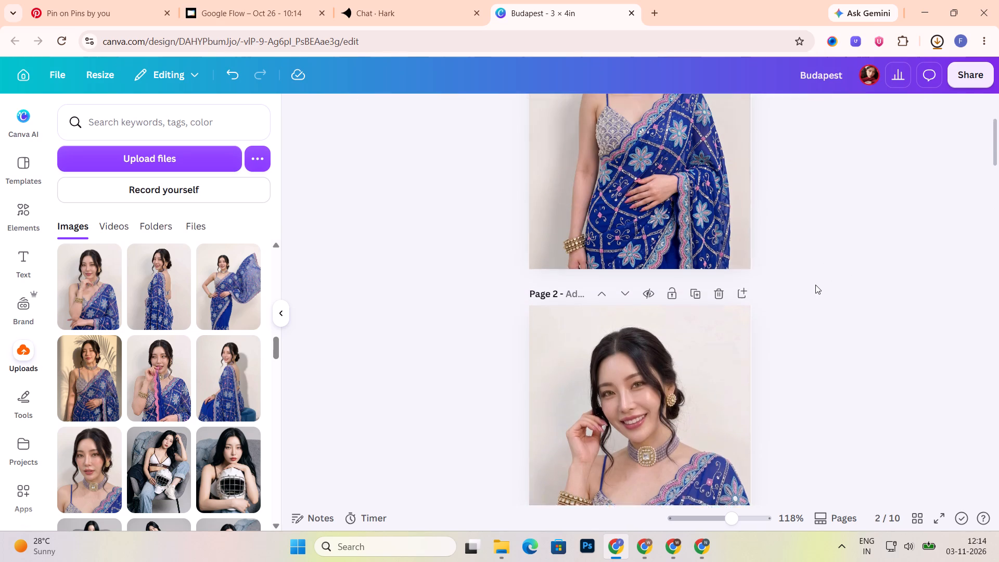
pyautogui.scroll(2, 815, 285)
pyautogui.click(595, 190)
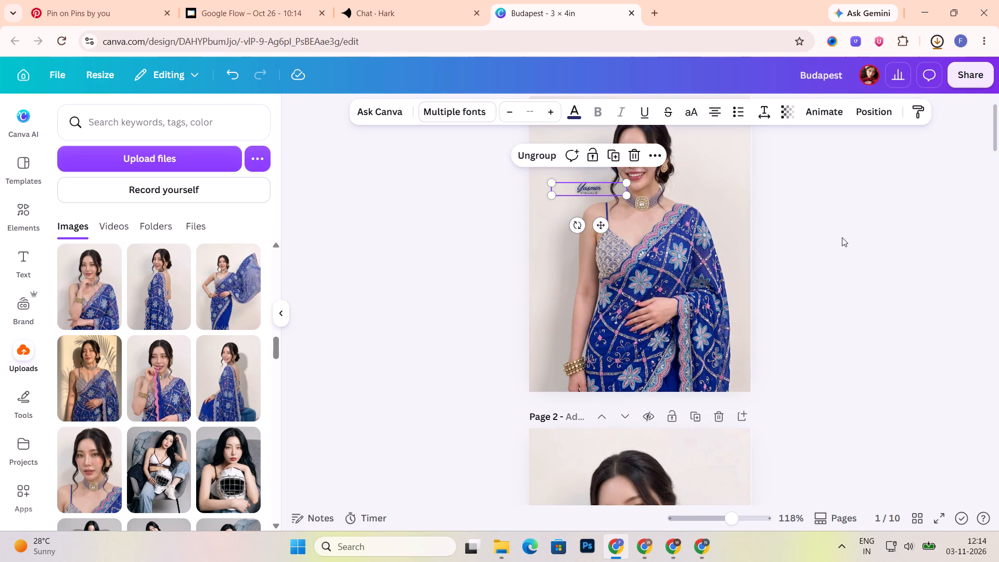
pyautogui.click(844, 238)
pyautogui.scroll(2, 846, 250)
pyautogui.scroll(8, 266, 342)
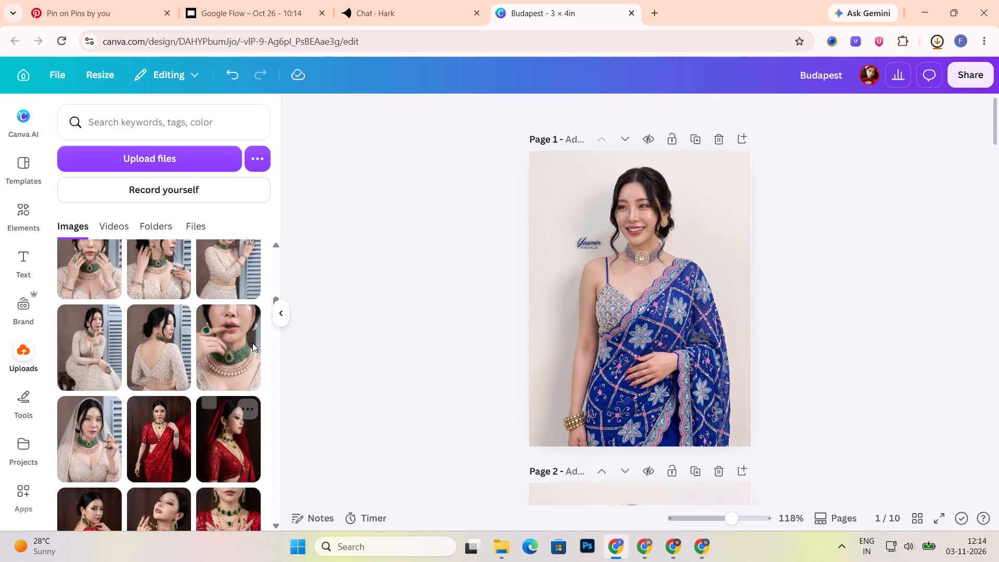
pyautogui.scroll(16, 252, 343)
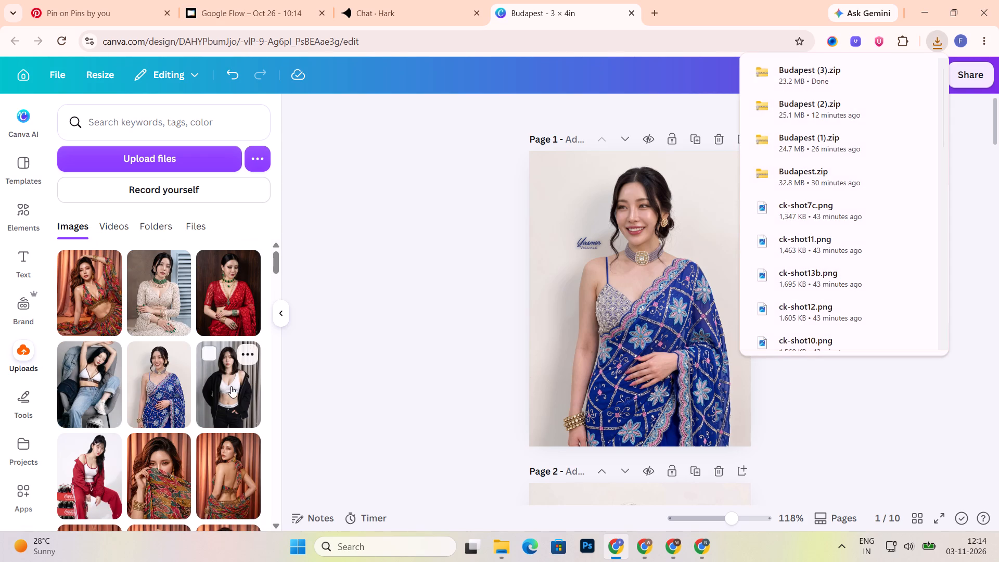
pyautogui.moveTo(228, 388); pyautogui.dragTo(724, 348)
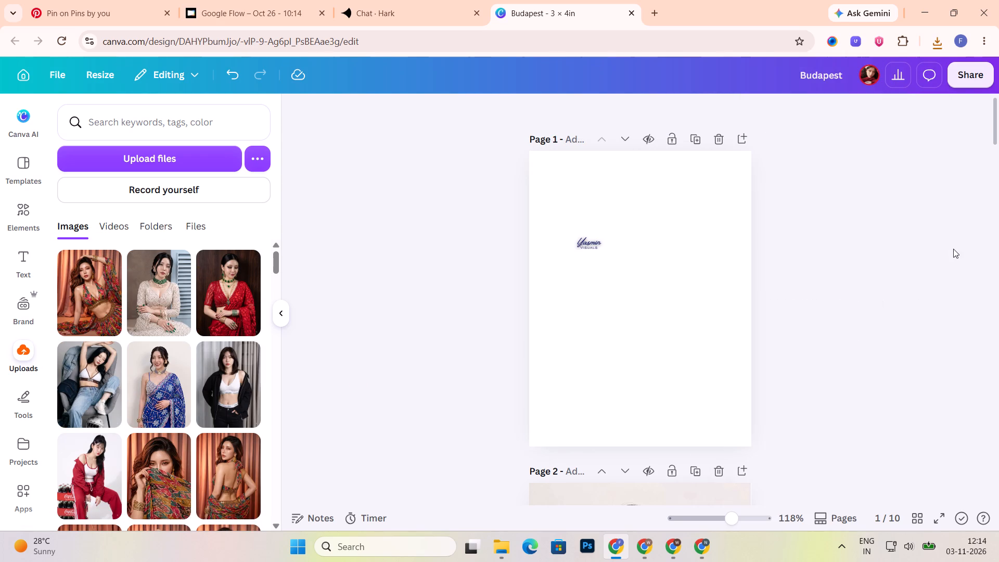
# Replace the photo on page 1 with the grey-armchair shot in jeans and a white top, arms raised overhead.
pyautogui.scroll(-1, 170, 432)
pyautogui.scroll(3, 170, 431)
pyautogui.moveTo(85, 387); pyautogui.dragTo(657, 346)
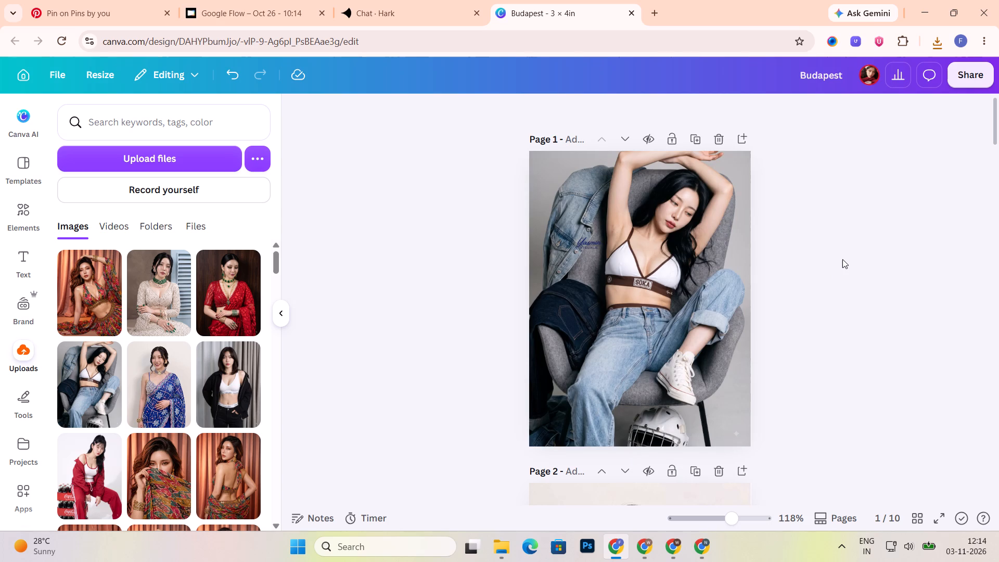
# Erase the small sparkle mark near the page 1 photo's bottom-right corner using Magic Eraser with brush size 16.
pyautogui.click(842, 259)
pyautogui.click(606, 292)
pyautogui.click(379, 112)
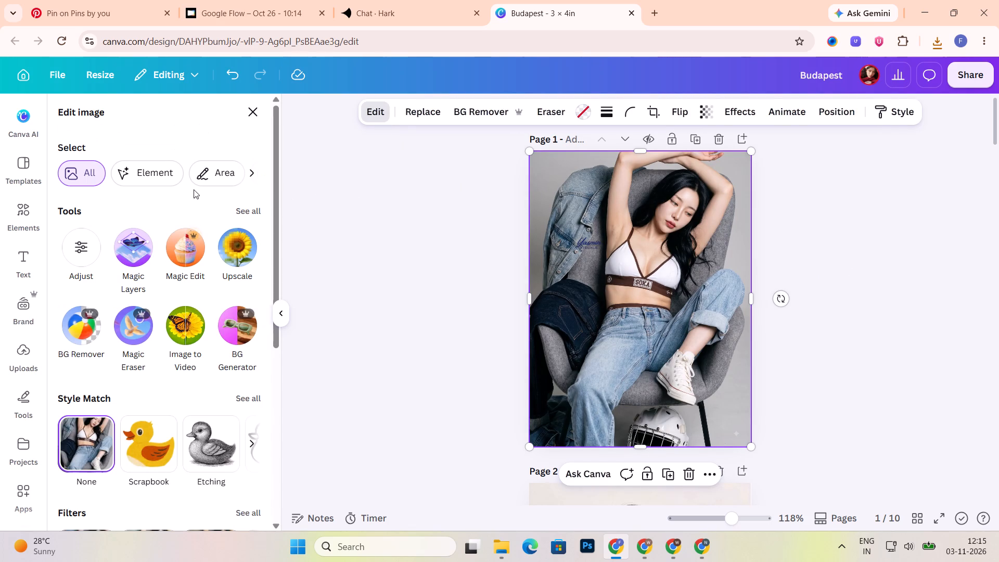
pyautogui.click(136, 329)
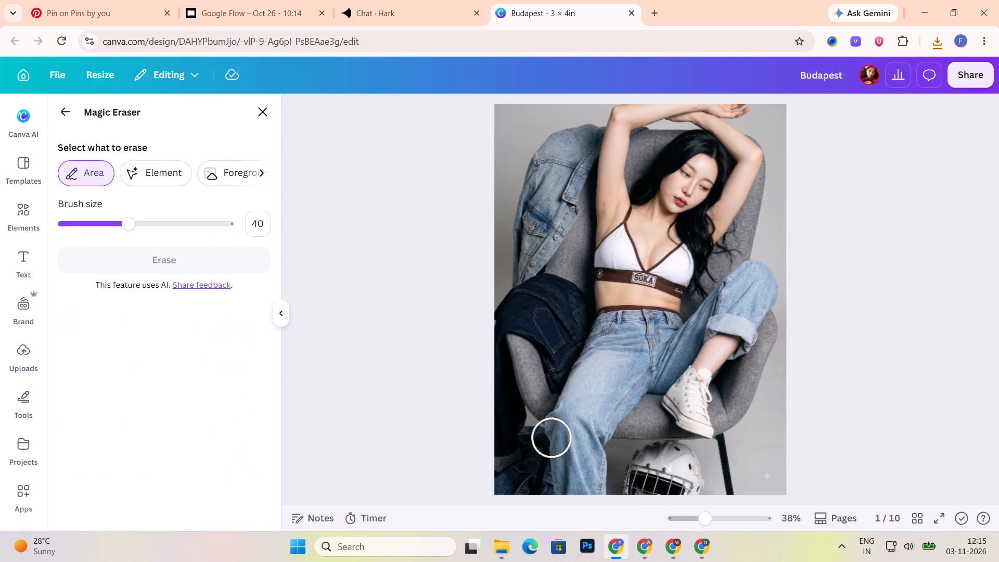
pyautogui.click(705, 509)
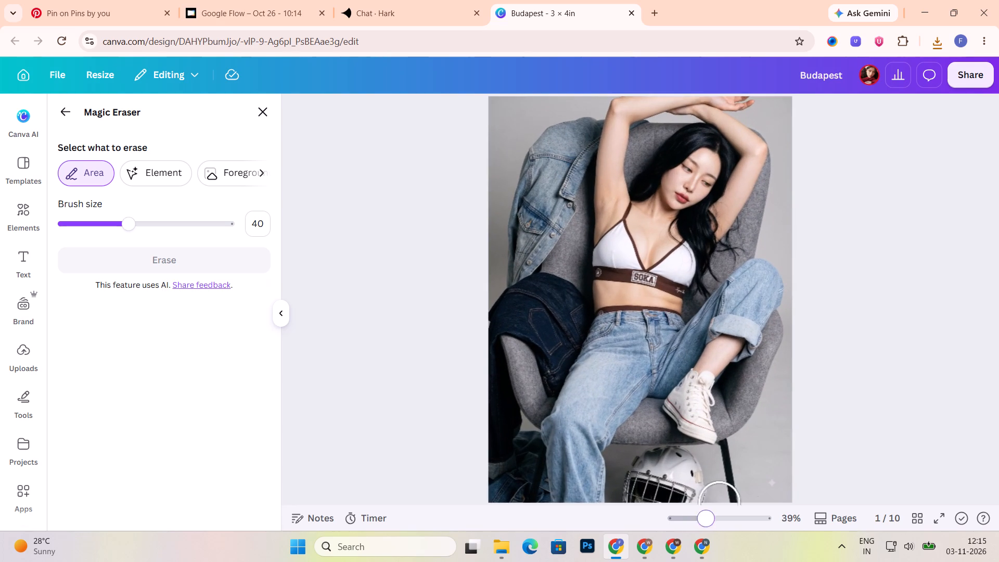
pyautogui.scroll(-2, 962, 368)
pyautogui.moveTo(125, 226); pyautogui.dragTo(88, 225)
pyautogui.click(773, 475)
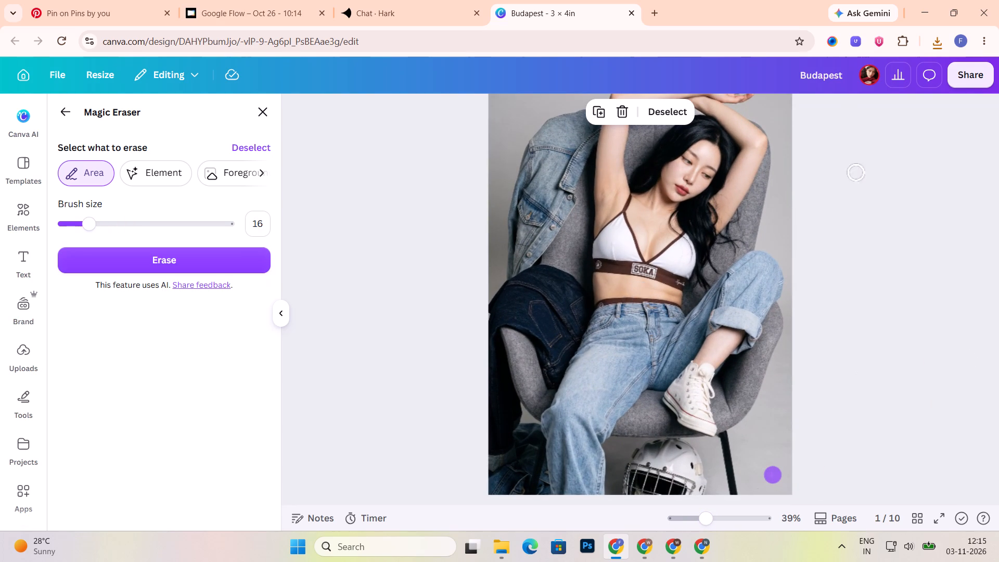
pyautogui.click(622, 116)
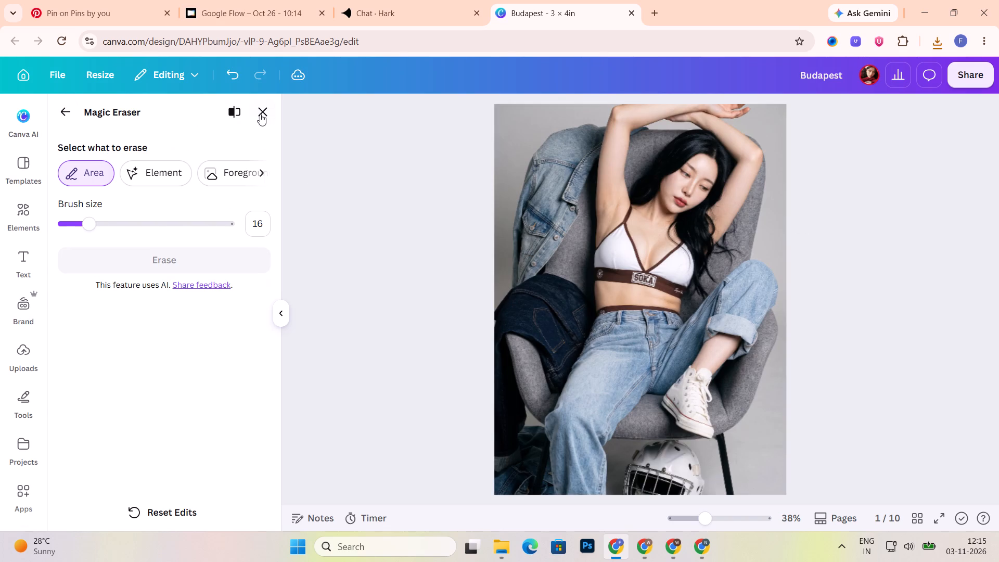
pyautogui.click(261, 114)
# Upscale the grey-armchair photo on page 1.
pyautogui.click(373, 106)
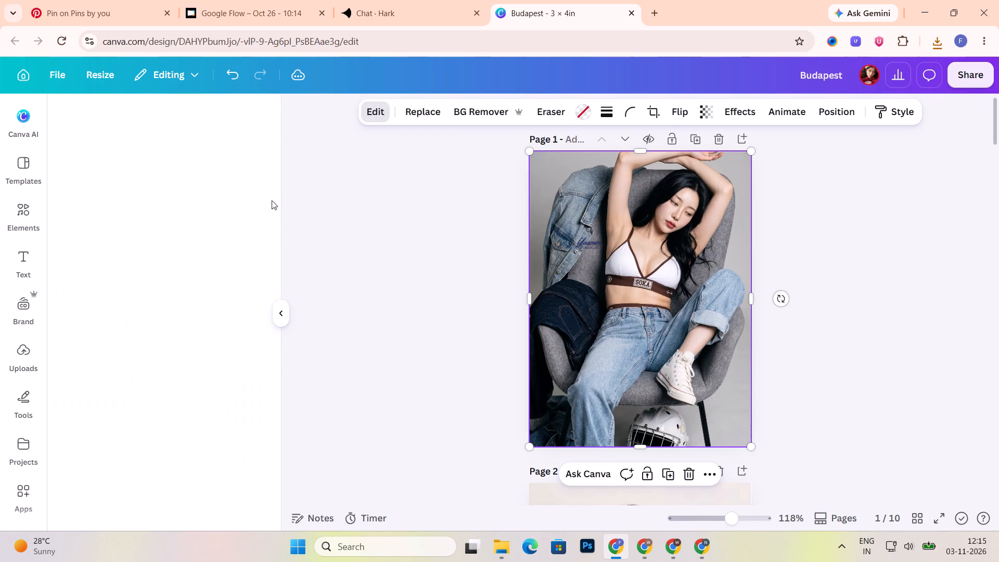
pyautogui.click(236, 253)
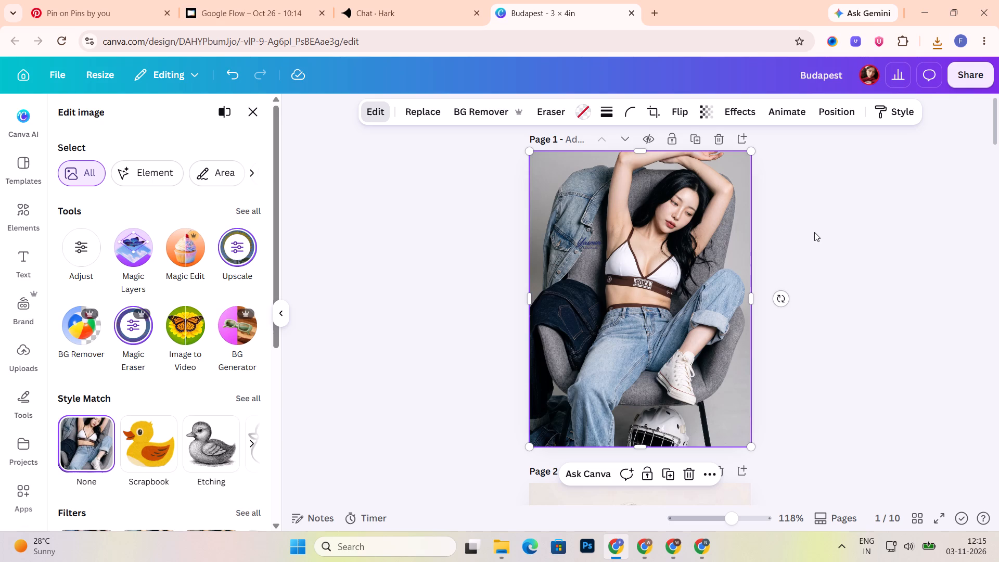
pyautogui.click(814, 232)
pyautogui.click(814, 232)
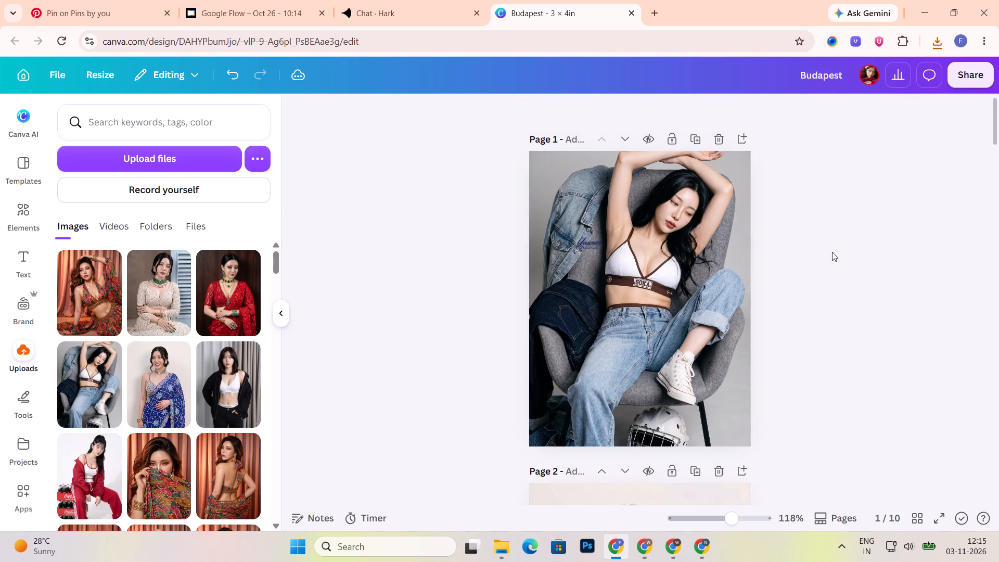
# Replace the blue-saree photo on page 2 with the armchair shot holding the white helmet on the lap.
pyautogui.scroll(-5, 838, 263)
pyautogui.scroll(-4, 244, 341)
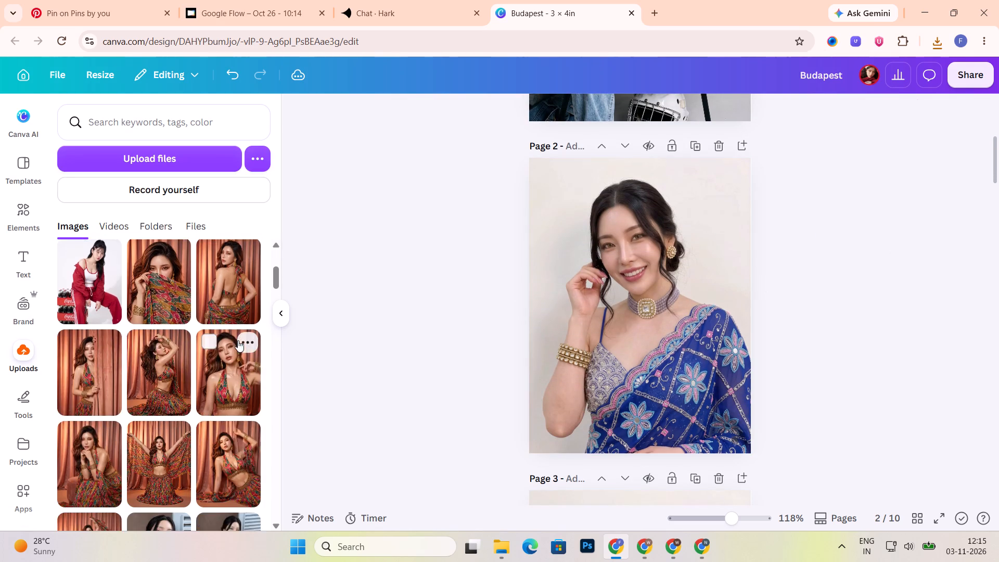
pyautogui.scroll(-13, 238, 340)
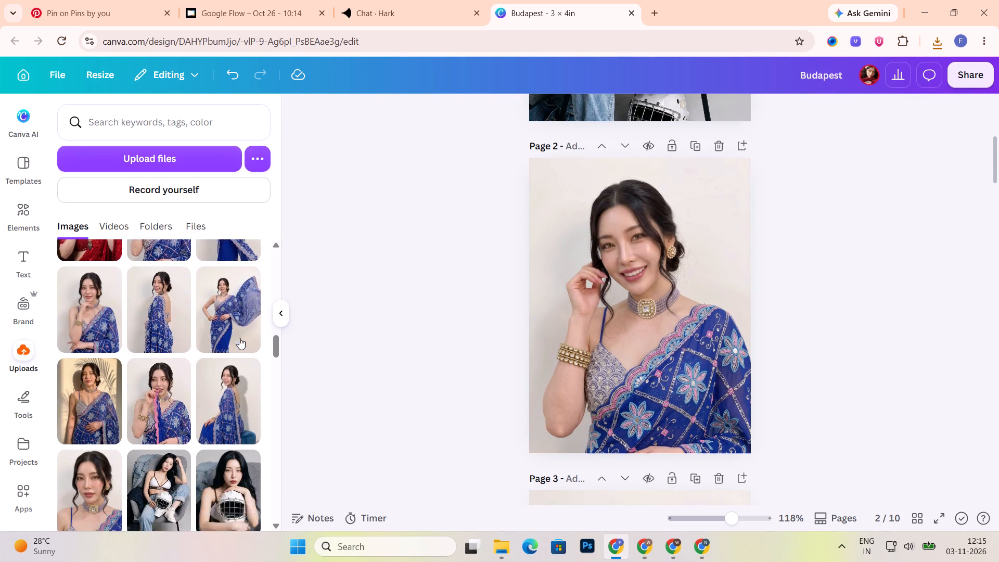
pyautogui.scroll(-2, 240, 337)
pyautogui.moveTo(146, 342); pyautogui.dragTo(617, 335)
# Replace the photos on page 3 with the close-up leaning on the helmet and page 4 with the denim-jacket shot, helmet on the floor.
pyautogui.scroll(-2, 835, 253)
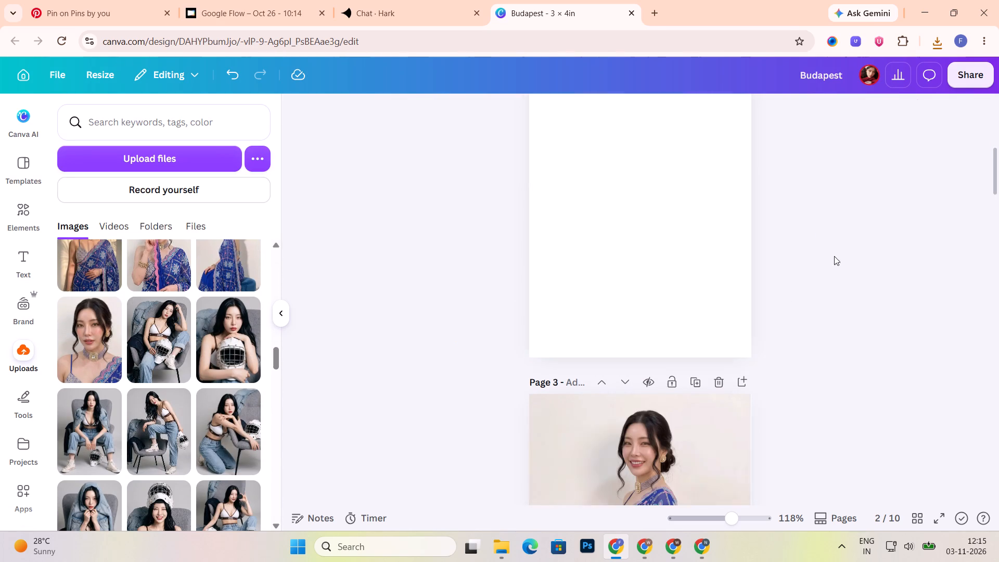
pyautogui.scroll(-2, 834, 256)
pyautogui.moveTo(236, 346); pyautogui.dragTo(682, 399)
pyautogui.scroll(-3, 859, 302)
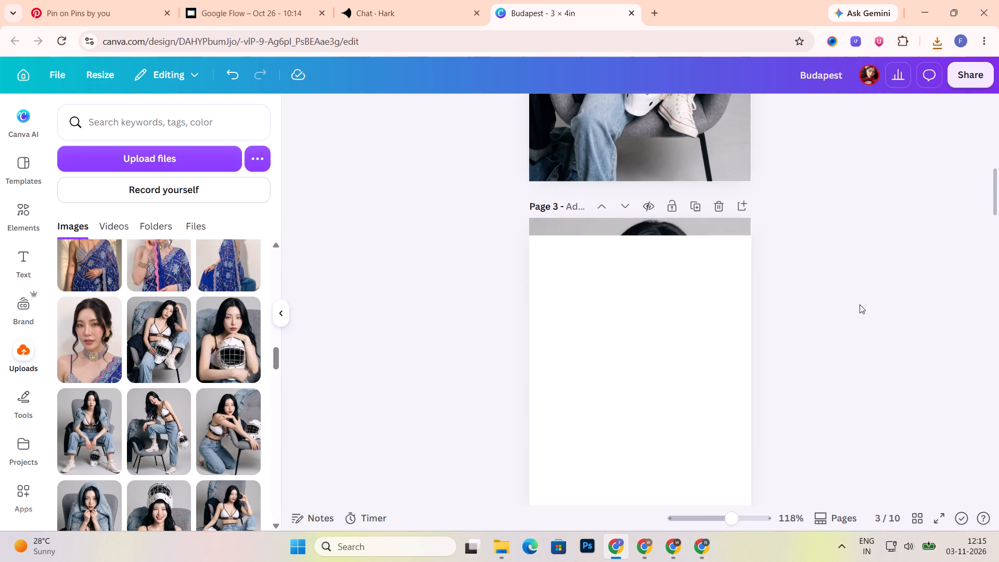
pyautogui.scroll(-3, 860, 303)
pyautogui.moveTo(93, 443); pyautogui.dragTo(643, 385)
# Replace the photos on page 5 with the foot-on-chair shot and page 6 with the kneeling shot leaning on the armchair.
pyautogui.scroll(-4, 876, 286)
pyautogui.moveTo(169, 440); pyautogui.dragTo(579, 426)
pyautogui.scroll(-6, 902, 297)
pyautogui.moveTo(240, 433); pyautogui.dragTo(648, 405)
# Replace the photos on page 7 with the denim-jacket-over-head shot and page 8 with the shot wearing the helmet on top of the head.
pyautogui.scroll(-5, 810, 330)
pyautogui.scroll(-2, 171, 420)
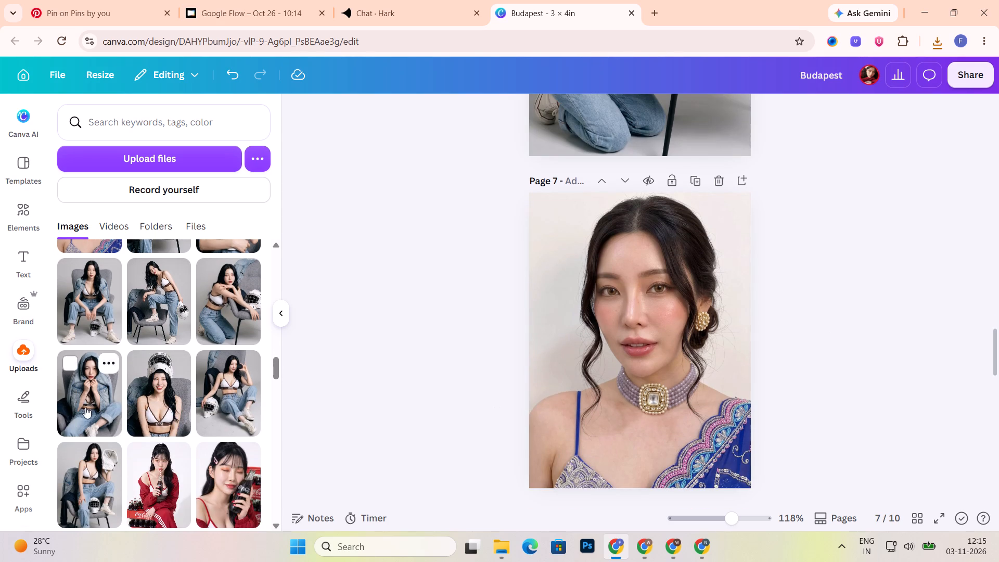
pyautogui.moveTo(85, 407); pyautogui.dragTo(618, 412)
pyautogui.scroll(-5, 936, 300)
pyautogui.moveTo(160, 410); pyautogui.dragTo(575, 401)
# Replace the photos on page 9 with the floor-seated shot beside the helmet and page 10 with the shot holding the helmet up.
pyautogui.scroll(-5, 925, 318)
pyautogui.moveTo(225, 404); pyautogui.dragTo(585, 389)
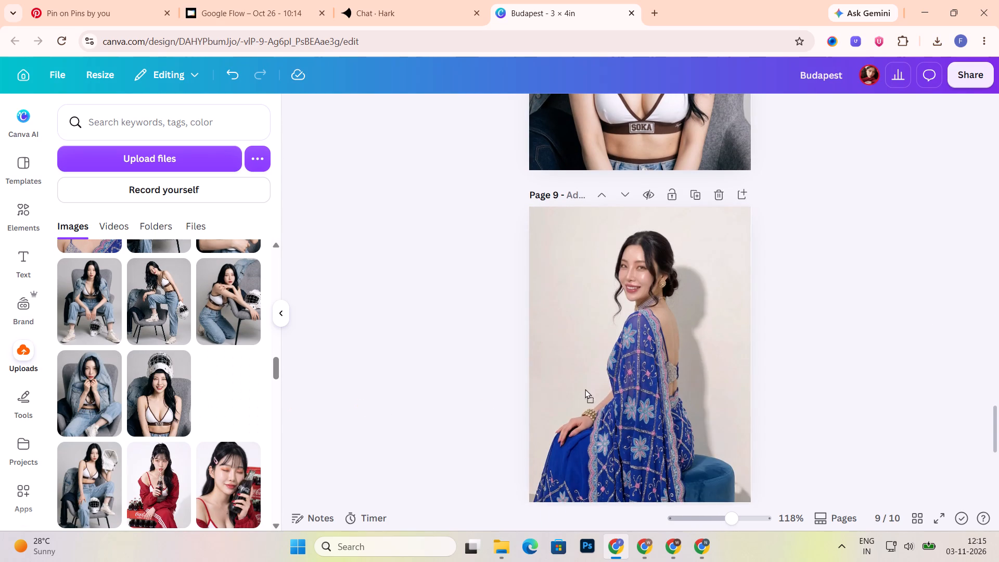
pyautogui.moveTo(585, 389); pyautogui.dragTo(589, 389)
pyautogui.scroll(-3, 757, 353)
pyautogui.scroll(-5, 868, 312)
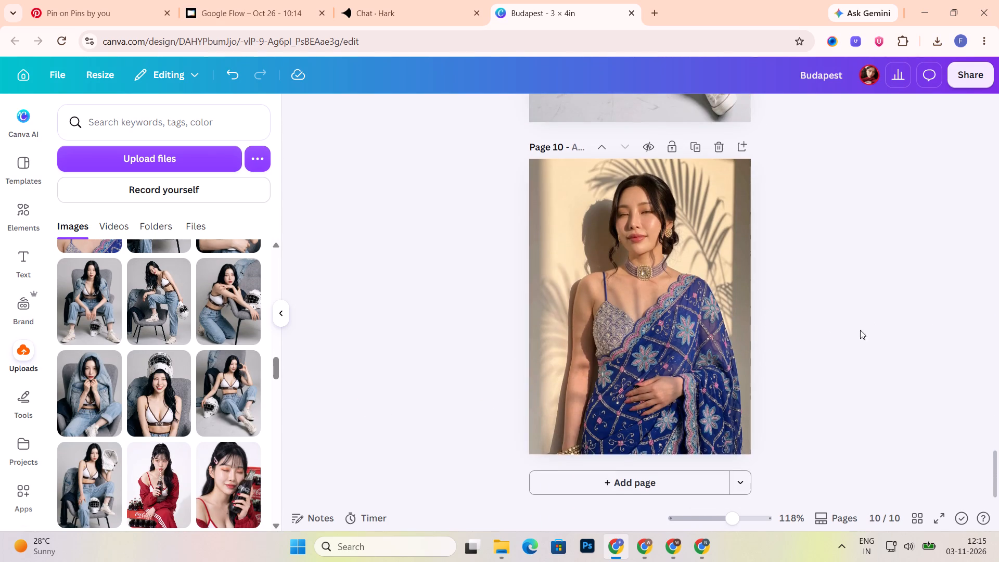
pyautogui.moveTo(97, 495); pyautogui.dragTo(614, 366)
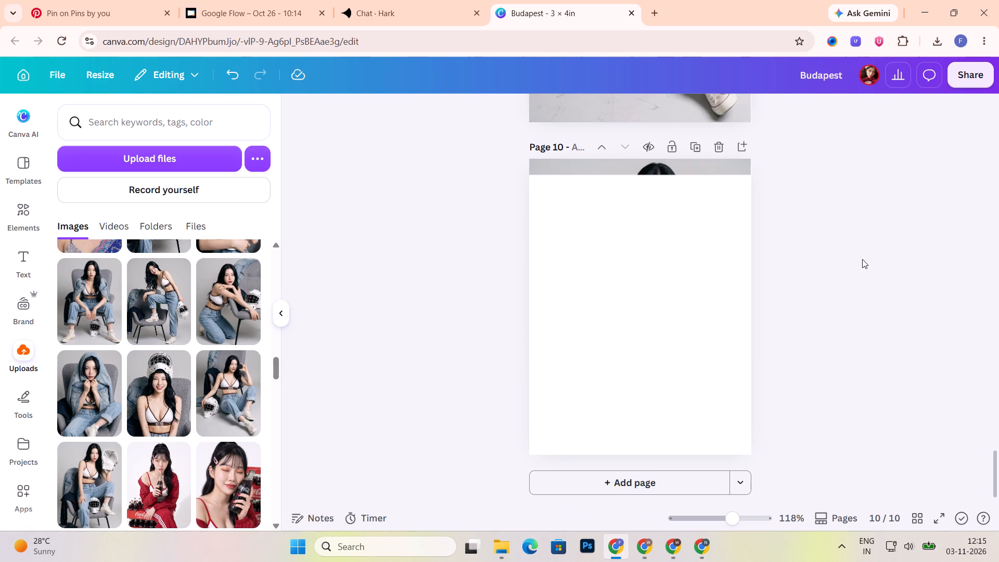
# Move the Yasmin Visuals watermark on page 1 from the denim jacket to the photo's lower right, beside the white sneaker.
pyautogui.scroll(9, 807, 284)
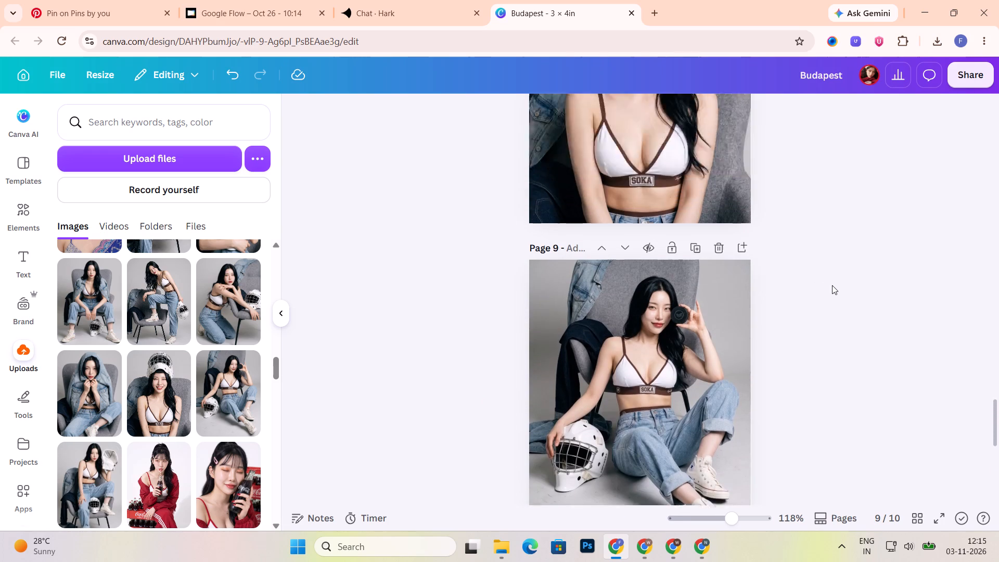
pyautogui.scroll(11, 832, 285)
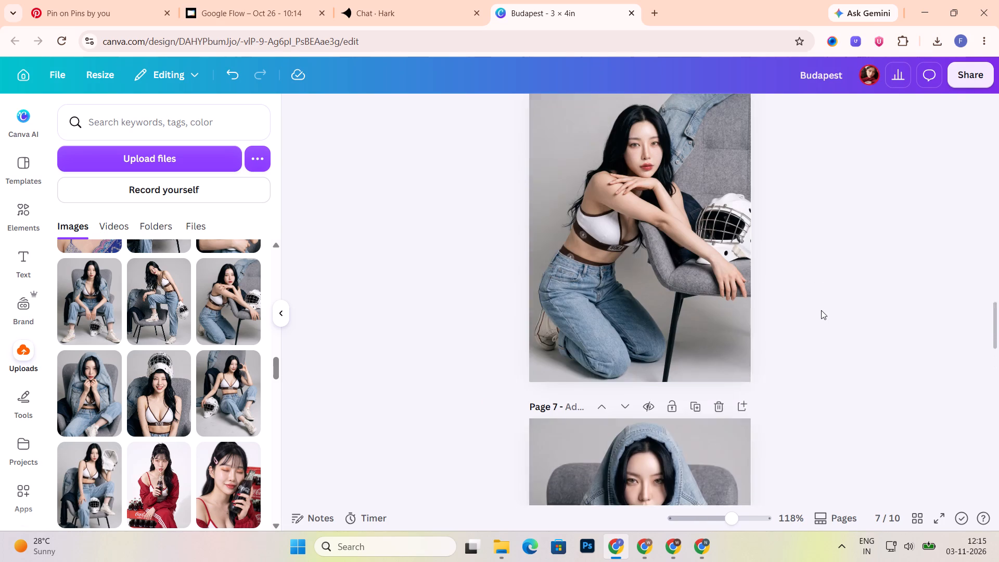
pyautogui.scroll(6, 820, 309)
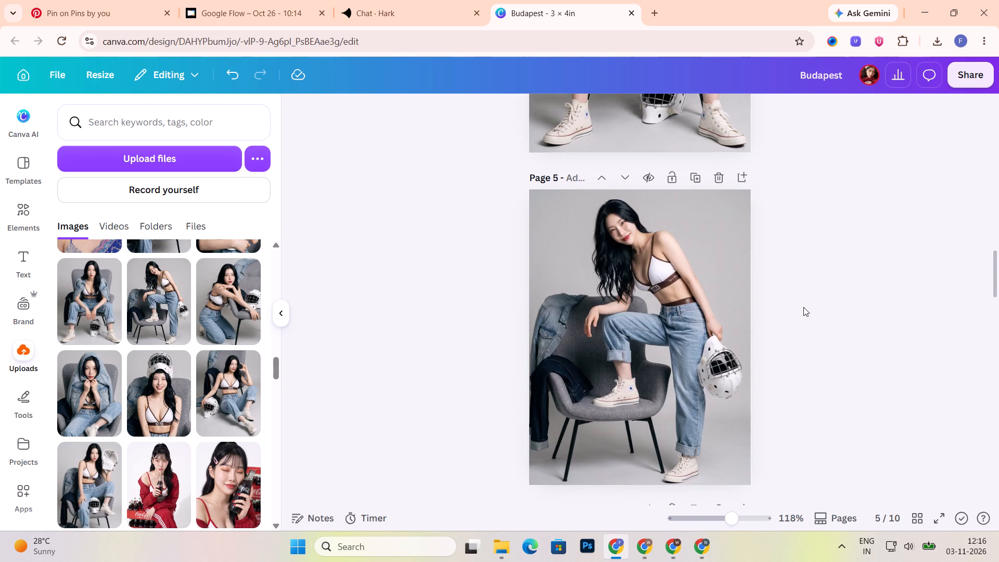
pyautogui.scroll(4, 803, 307)
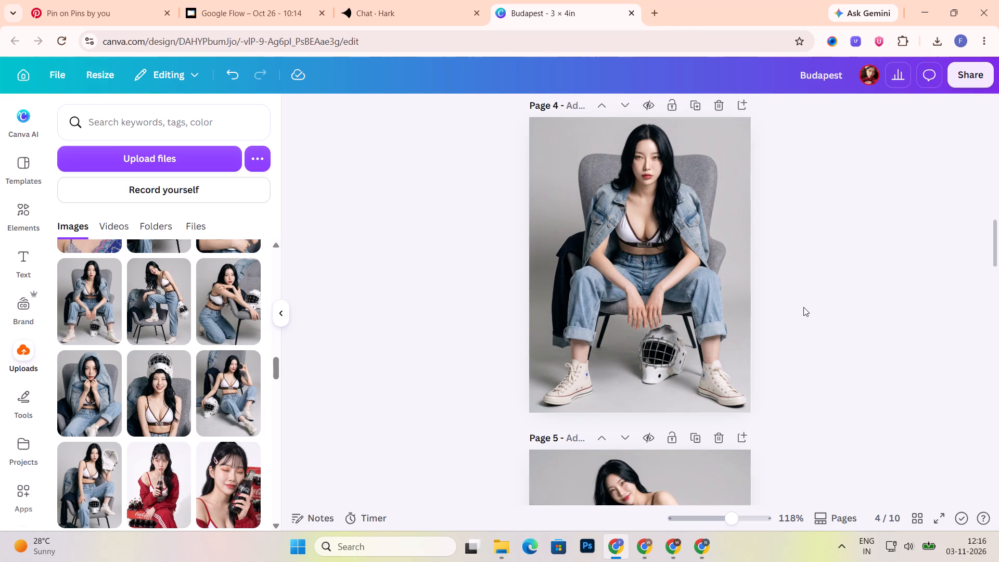
pyautogui.scroll(10, 803, 307)
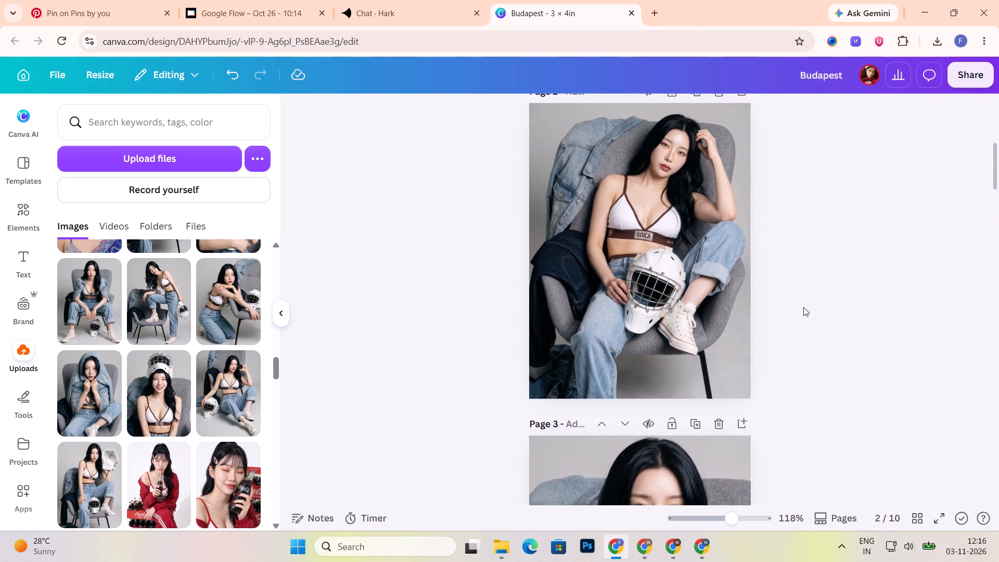
pyautogui.scroll(11, 803, 307)
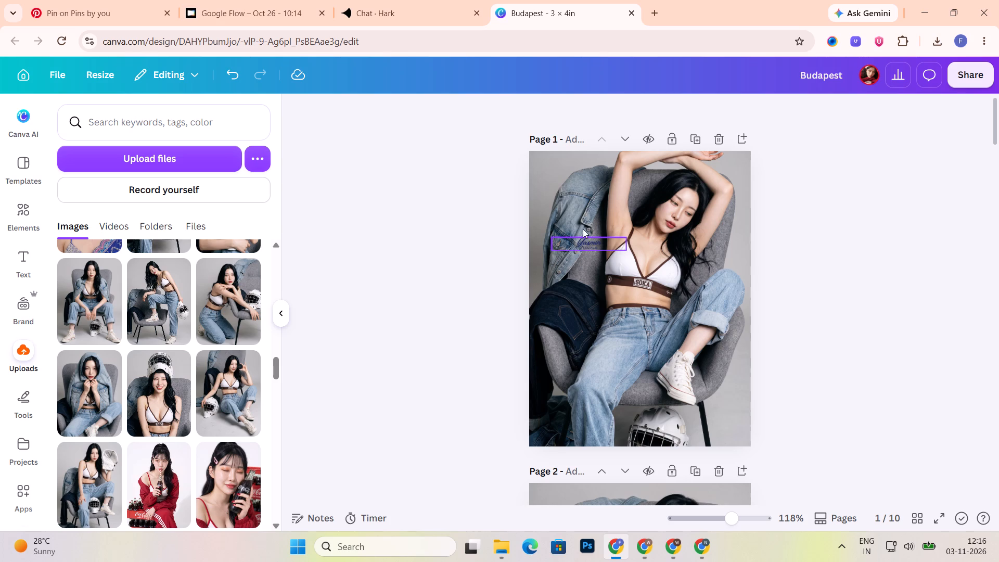
pyautogui.click(584, 246)
pyautogui.moveTo(588, 241); pyautogui.dragTo(722, 405)
pyautogui.click(869, 360)
# Recolour the Yasmin Visuals watermark on page 1 to dark gray azure, #101519.
pyautogui.click(734, 403)
pyautogui.click(577, 113)
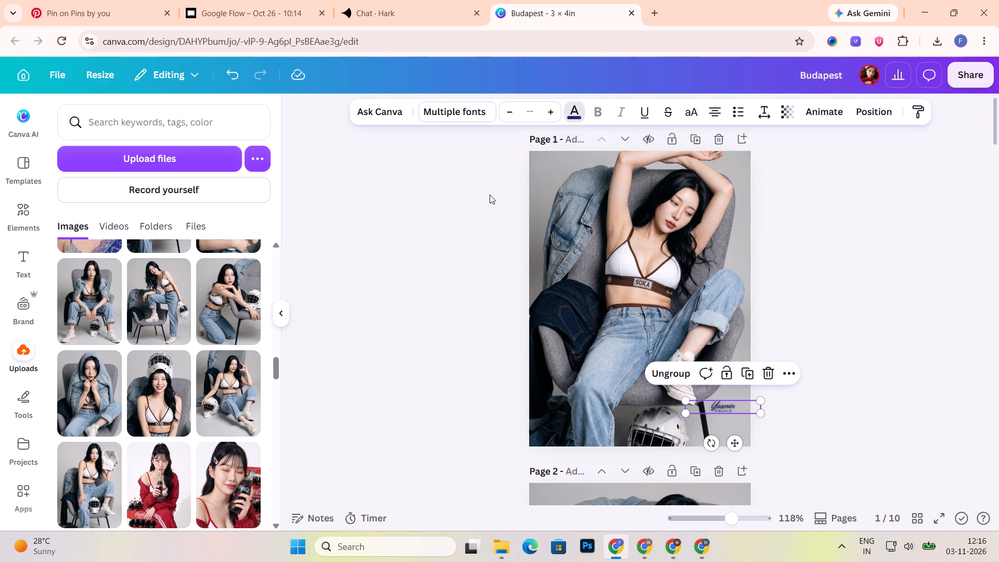
pyautogui.click(98, 389)
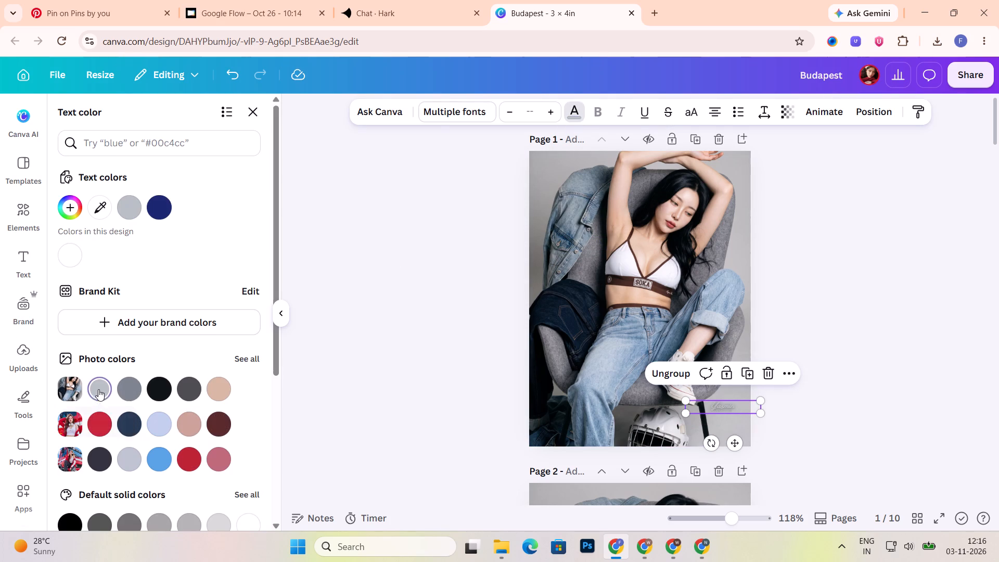
pyautogui.click(160, 389)
pyautogui.doubleClick(886, 257)
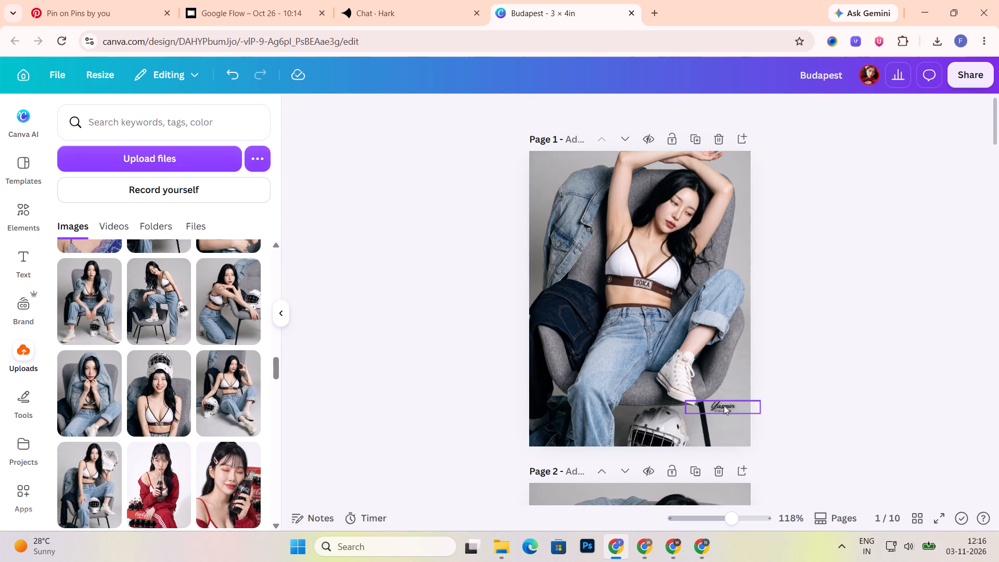
# Copy the recoloured page 1 watermark onto page 2 and place it at the bottom centre, below the armchair seat.
pyautogui.click(724, 405)
pyautogui.hotkey('ctrl', 'c')
pyautogui.scroll(-5, 843, 281)
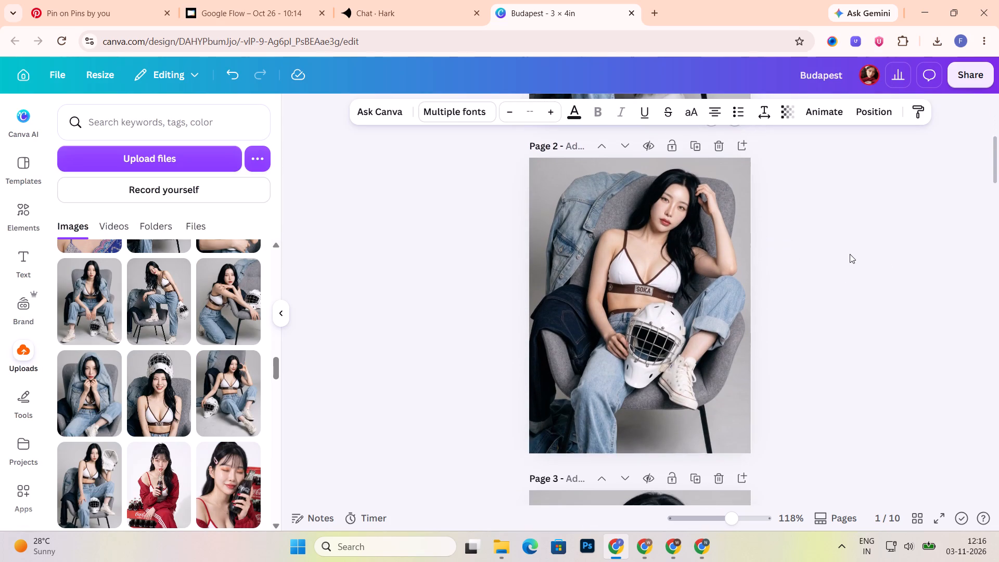
pyautogui.hotkey('ctrl', 'v')
pyautogui.moveTo(727, 414); pyautogui.dragTo(649, 421)
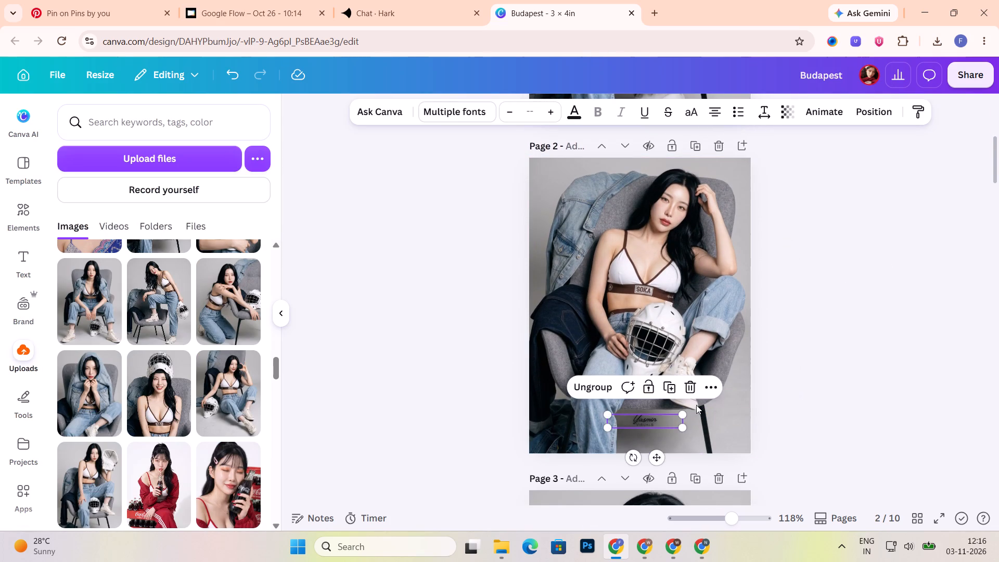
pyautogui.click(870, 362)
# Paste the watermark onto page 3 and place it in the photo's upper left, on the grey background beside the head.
pyautogui.scroll(-5, 886, 214)
pyautogui.hotkey('ctrl', 'v')
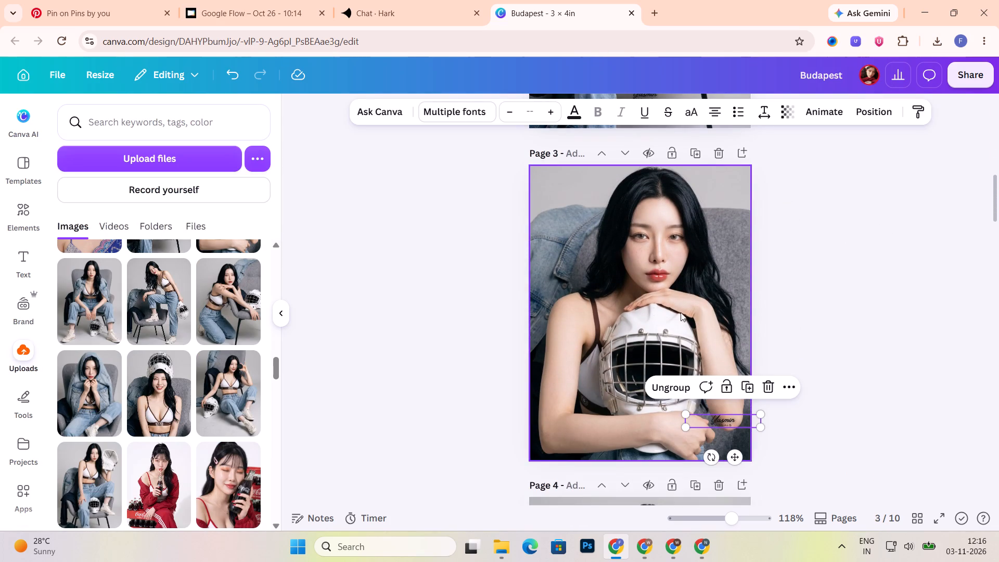
pyautogui.moveTo(725, 421); pyautogui.dragTo(716, 201)
pyautogui.moveTo(713, 200); pyautogui.dragTo(594, 199)
pyautogui.click(862, 205)
# Paste the watermark onto page 4 and place it near the bottom, between the sneaker and the helmet on the floor.
pyautogui.scroll(-6, 852, 257)
pyautogui.hotkey('ctrl', 'v')
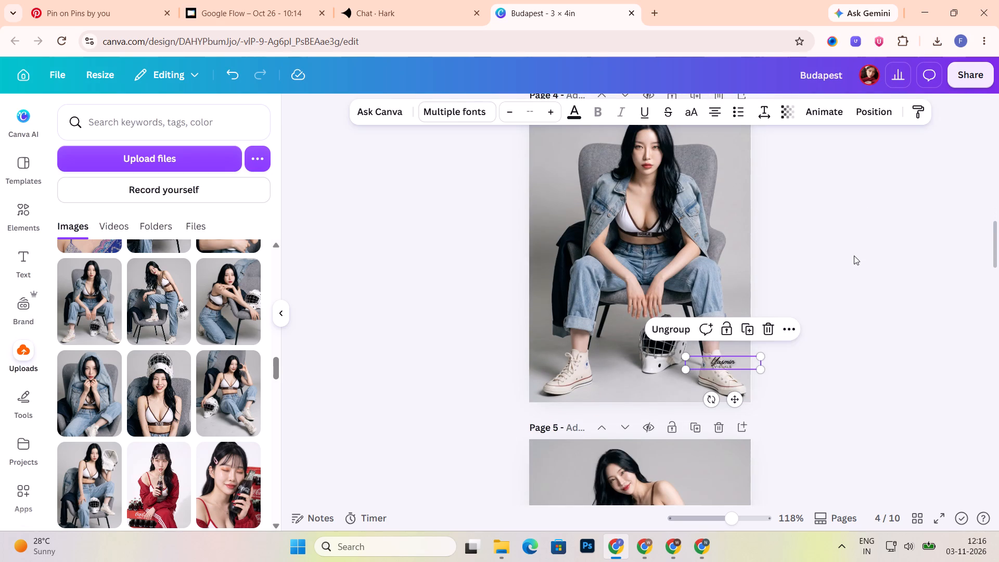
pyautogui.scroll(1, 854, 256)
pyautogui.moveTo(727, 428); pyautogui.dragTo(620, 419)
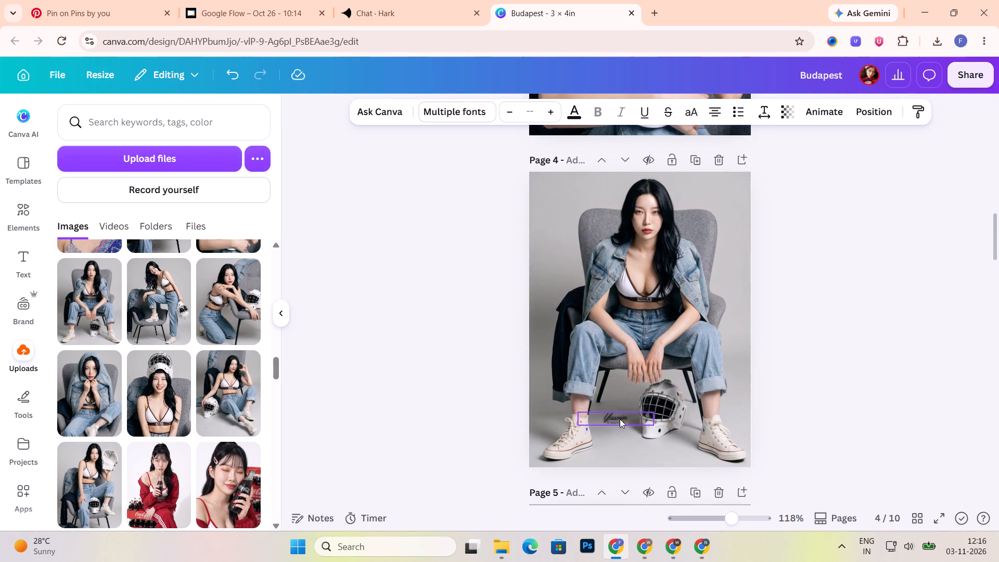
pyautogui.click(967, 335)
# Paste the watermark onto page 5 and place it under the armchair seat, between the chair legs.
pyautogui.scroll(-5, 922, 218)
pyautogui.hotkey('ctrl', 'v')
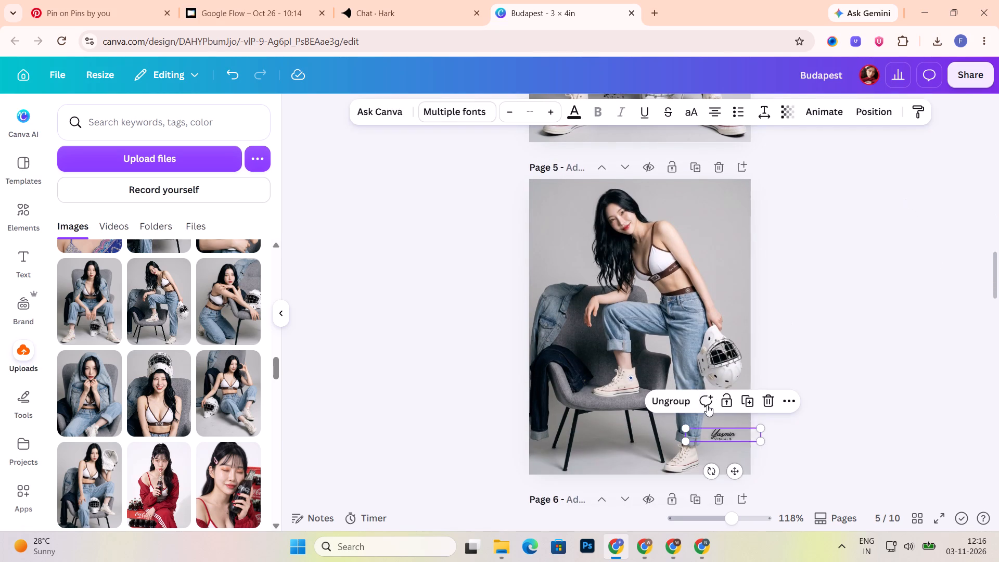
pyautogui.moveTo(734, 431); pyautogui.dragTo(617, 421)
pyautogui.click(892, 385)
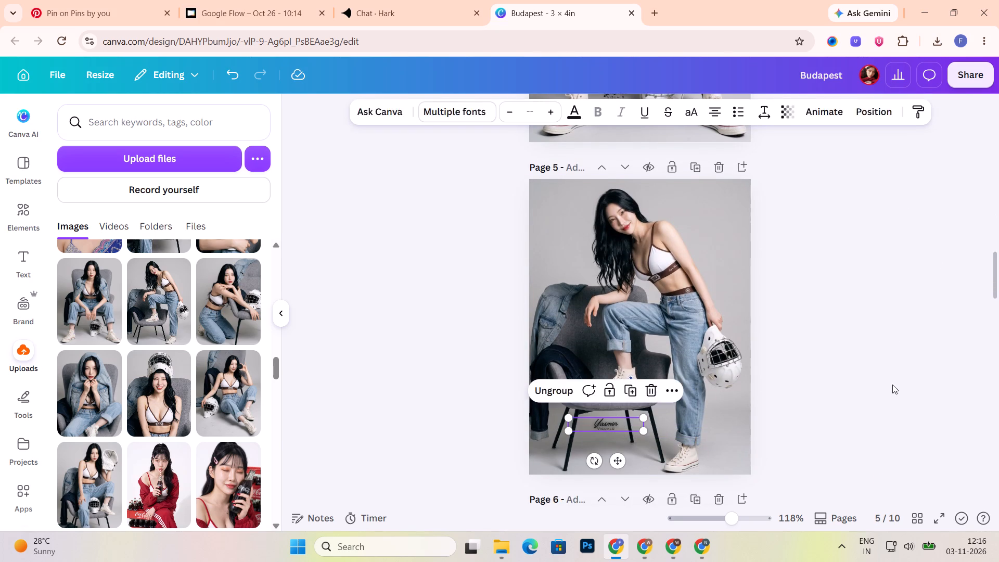
# Paste the watermark onto pages 6 and 7, placing it below the armchair seat on page 6 and at the upper right beside the hooded head on page 7.
pyautogui.scroll(-6, 885, 279)
pyautogui.hotkey('ctrl', 'v')
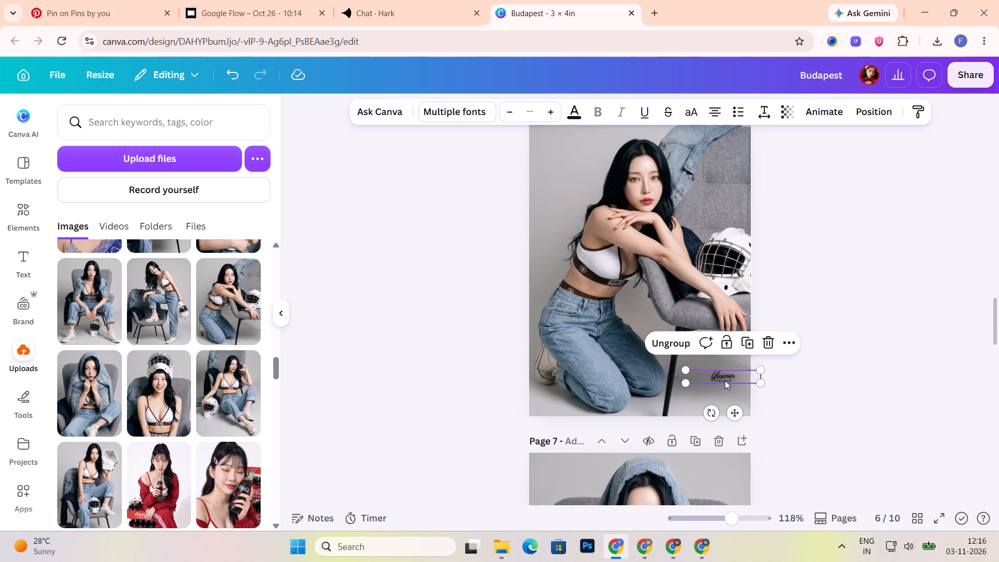
pyautogui.moveTo(725, 380); pyautogui.dragTo(702, 350)
pyautogui.click(842, 346)
pyautogui.scroll(-5, 865, 271)
pyautogui.hotkey('ctrl', 'v')
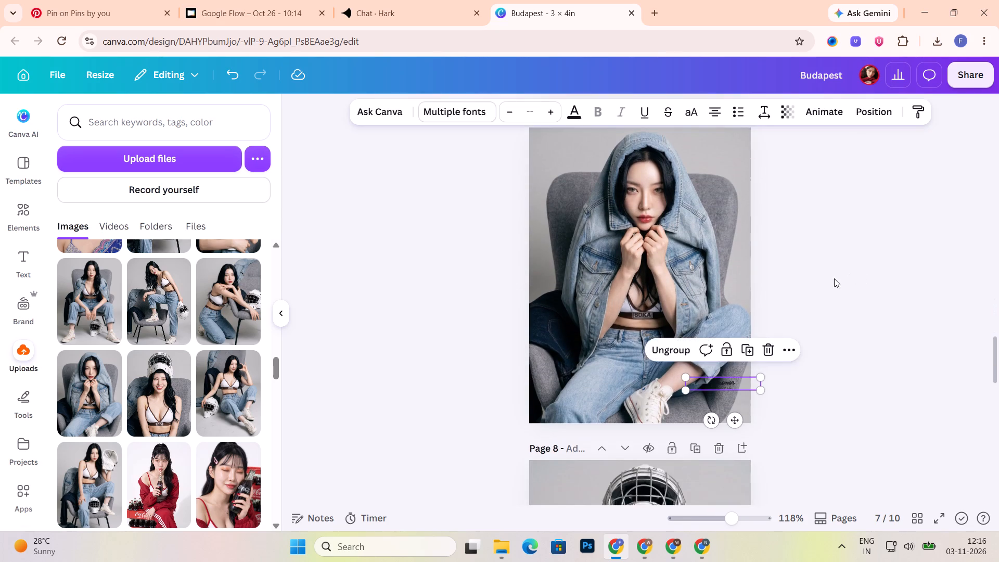
pyautogui.scroll(1, 834, 278)
pyautogui.moveTo(719, 446); pyautogui.dragTo(700, 229)
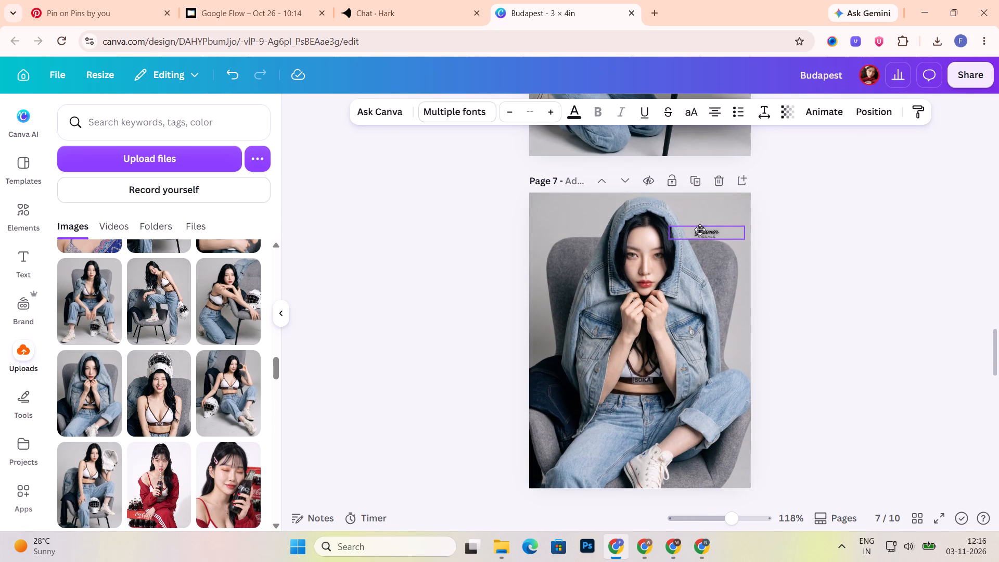
# Paste the watermark onto page 8 and place it on the grey background at the photo's upper right, beside the helmet.
pyautogui.moveTo(700, 229); pyautogui.dragTo(700, 228)
pyautogui.click(824, 273)
pyautogui.scroll(-5, 826, 276)
pyautogui.hotkey('ctrl', 'v')
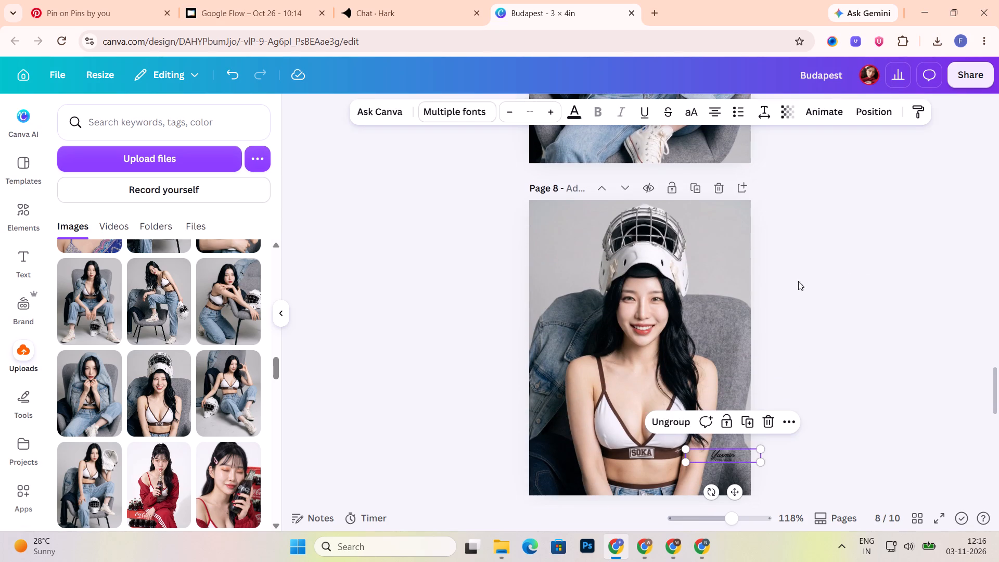
pyautogui.moveTo(726, 455); pyautogui.dragTo(708, 283)
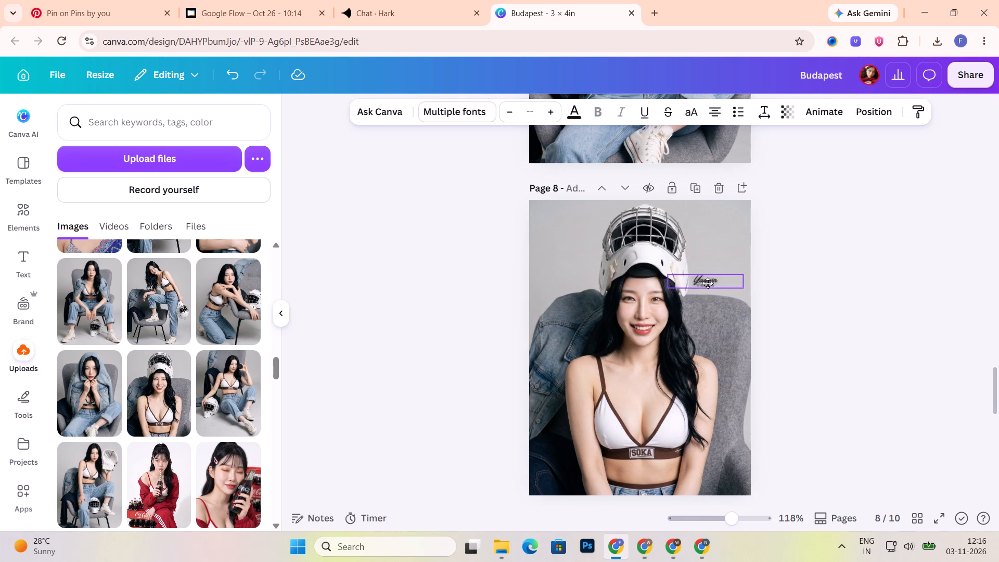
pyautogui.moveTo(708, 283); pyautogui.dragTo(708, 284)
pyautogui.click(830, 296)
# Paste the watermark onto page 9 and place it on the floor near the bottom, between the helmet and the sneakers.
pyautogui.scroll(-5, 856, 285)
pyautogui.hotkey('ctrl', 'v')
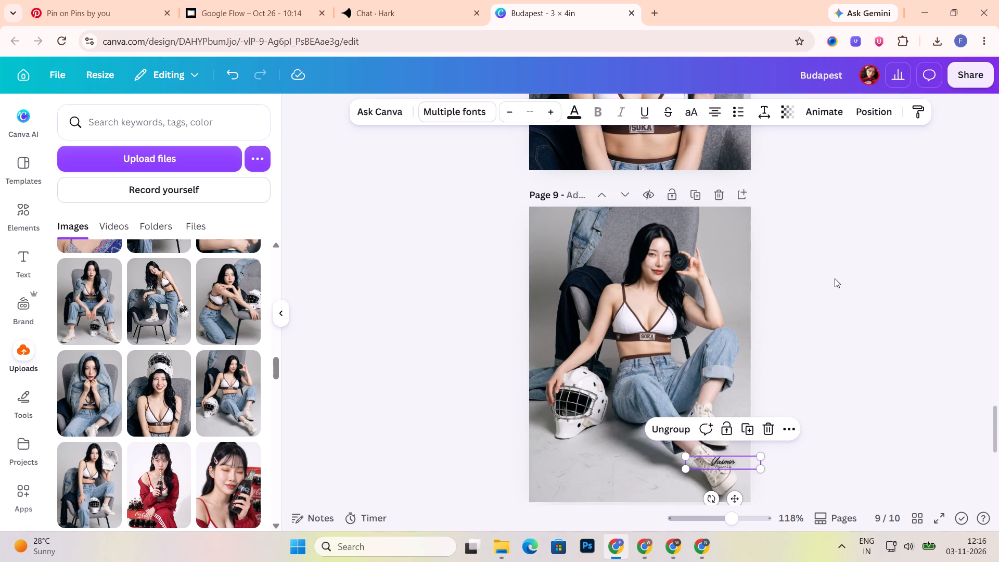
pyautogui.moveTo(727, 462); pyautogui.dragTo(619, 437)
pyautogui.click(815, 412)
# Paste the watermark onto page 10 and place it under the armchair seat, between the chair legs.
pyautogui.scroll(-5, 839, 288)
pyautogui.hotkey('ctrl', 'v')
pyautogui.scroll(-2, 836, 287)
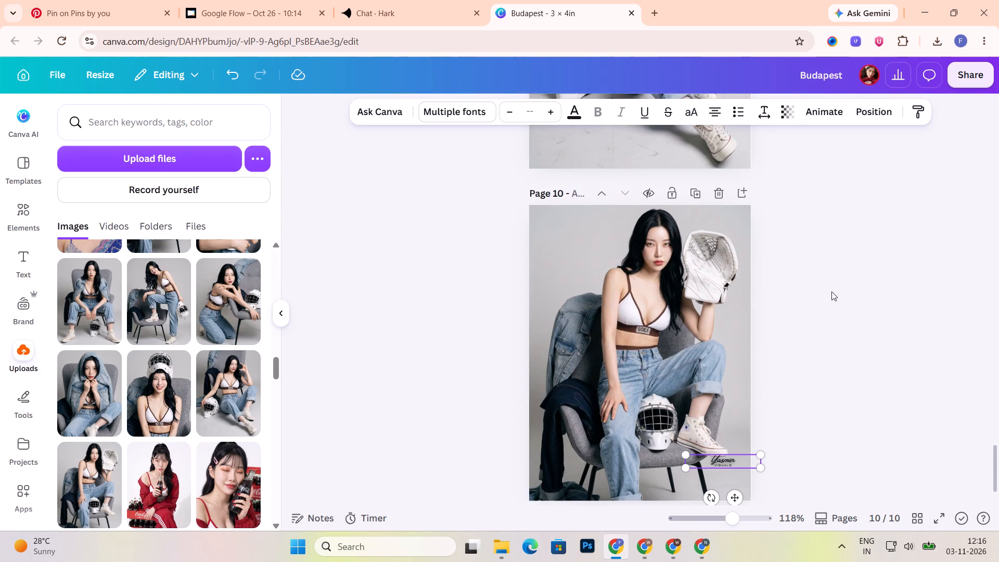
pyautogui.moveTo(726, 413); pyautogui.dragTo(659, 431)
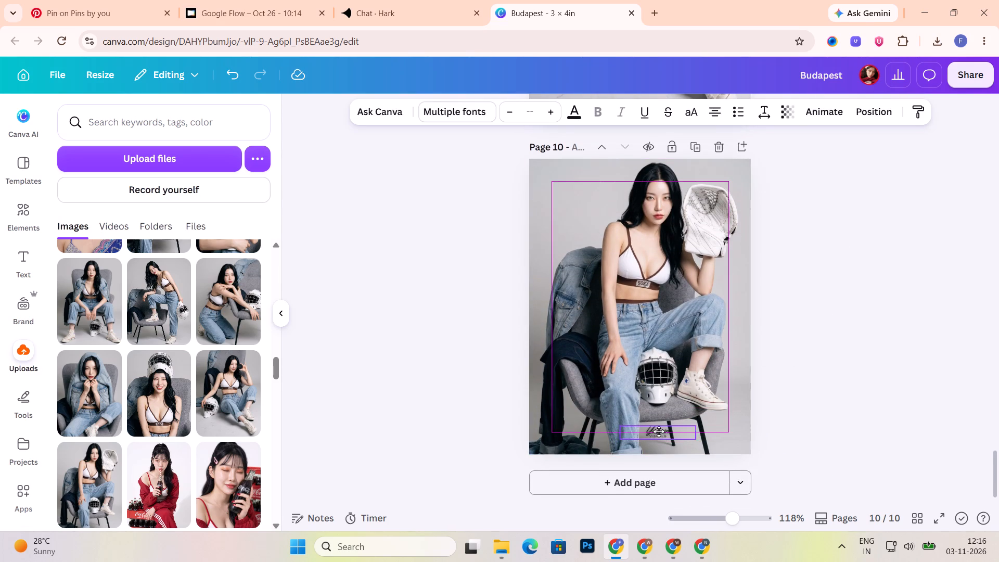
pyautogui.moveTo(659, 431); pyautogui.dragTo(657, 430)
pyautogui.click(780, 390)
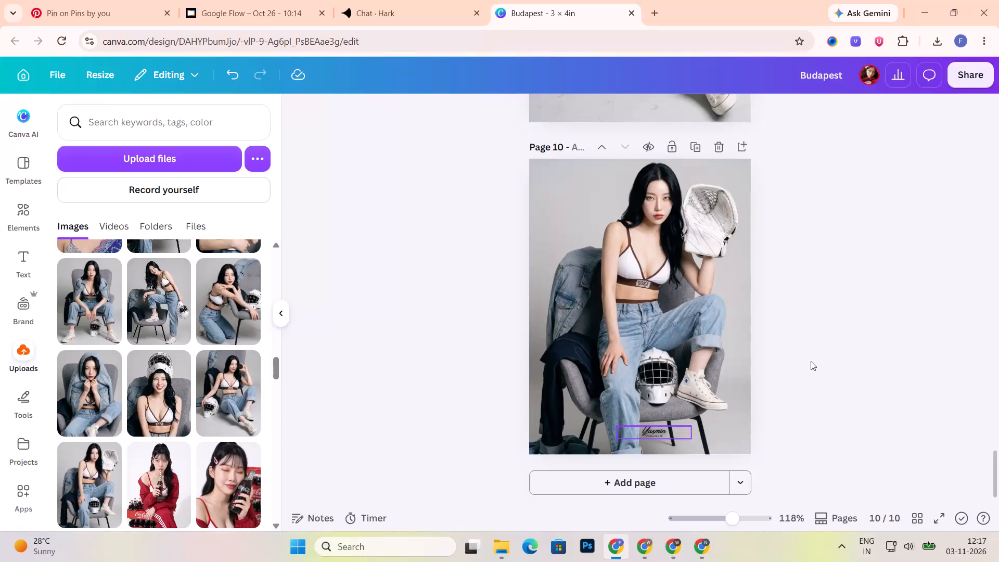
# Download all pages of the design as PNG at 1,013 × 1,350 px in High quality.
pyautogui.scroll(-6, 861, 259)
pyautogui.click(976, 74)
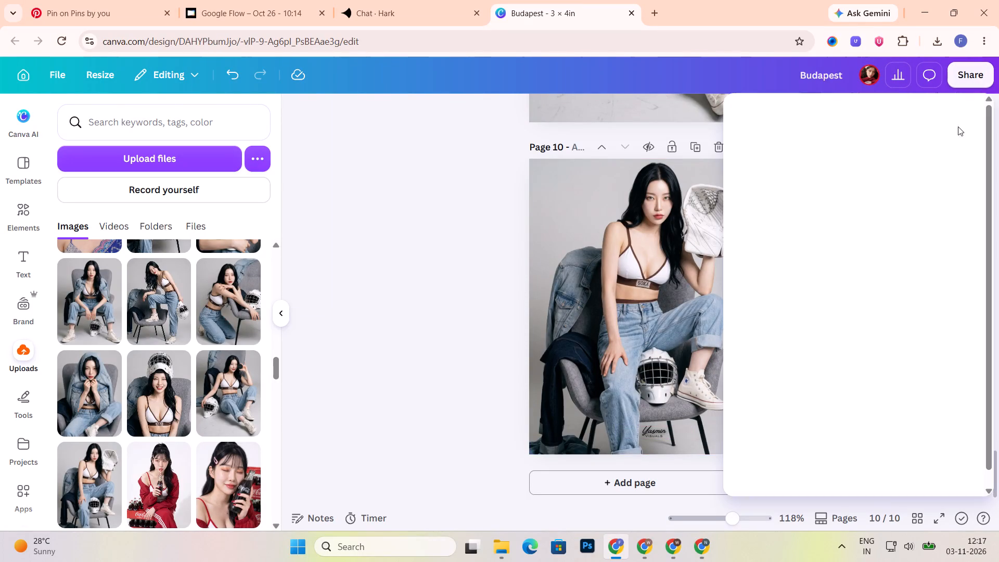
pyautogui.click(765, 383)
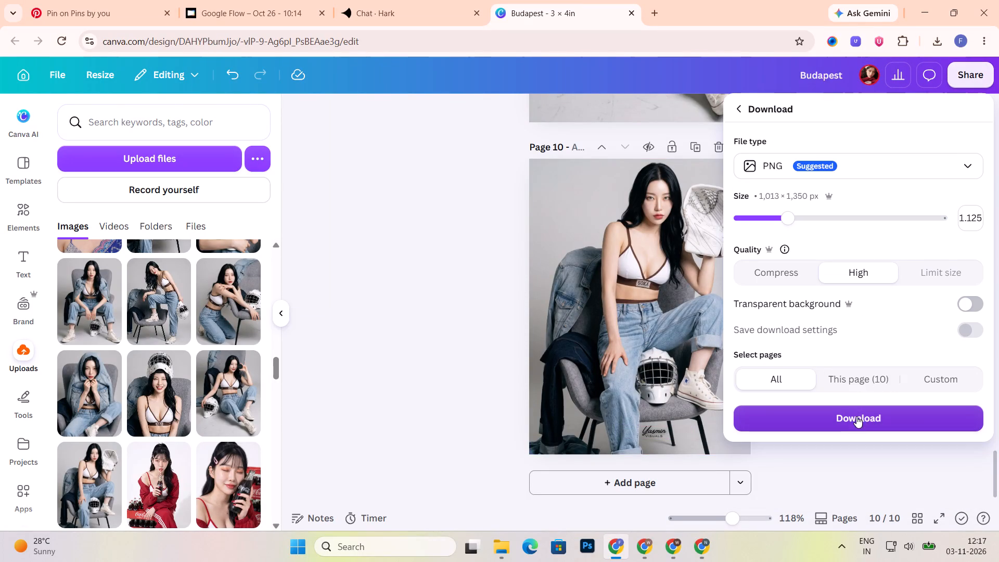
pyautogui.click(859, 419)
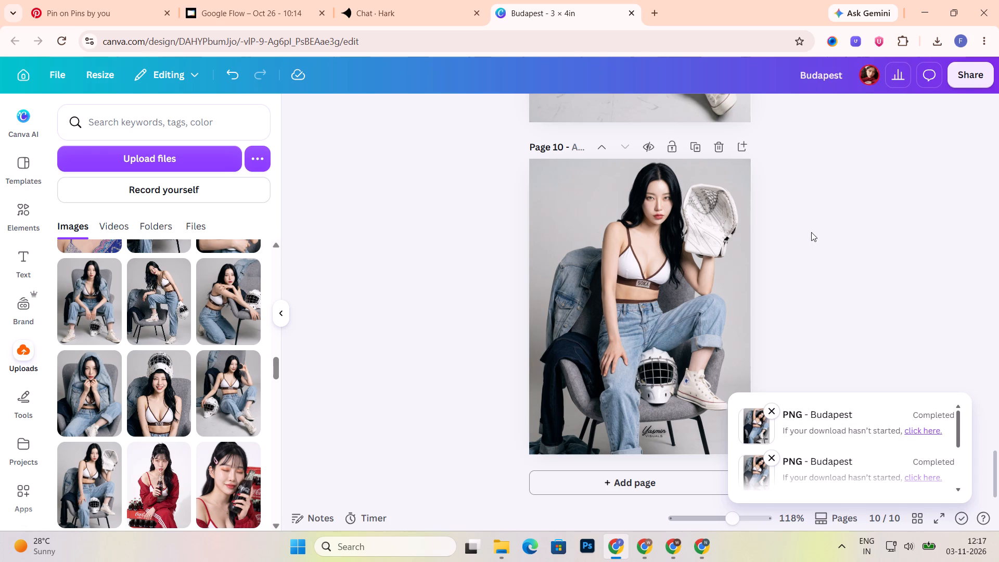
# Delete the Yasmin Visuals watermark from pages 10, 9, 8, 7 and 6.
pyautogui.click(658, 431)
pyautogui.press('Delete')
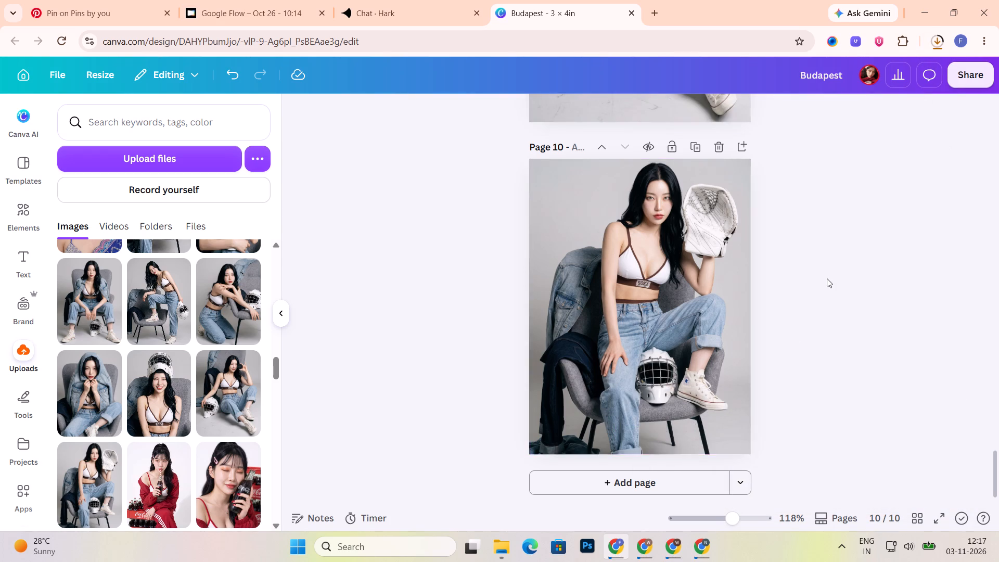
pyautogui.scroll(5, 827, 278)
pyautogui.click(634, 386)
pyautogui.press('Delete')
pyautogui.scroll(3, 843, 260)
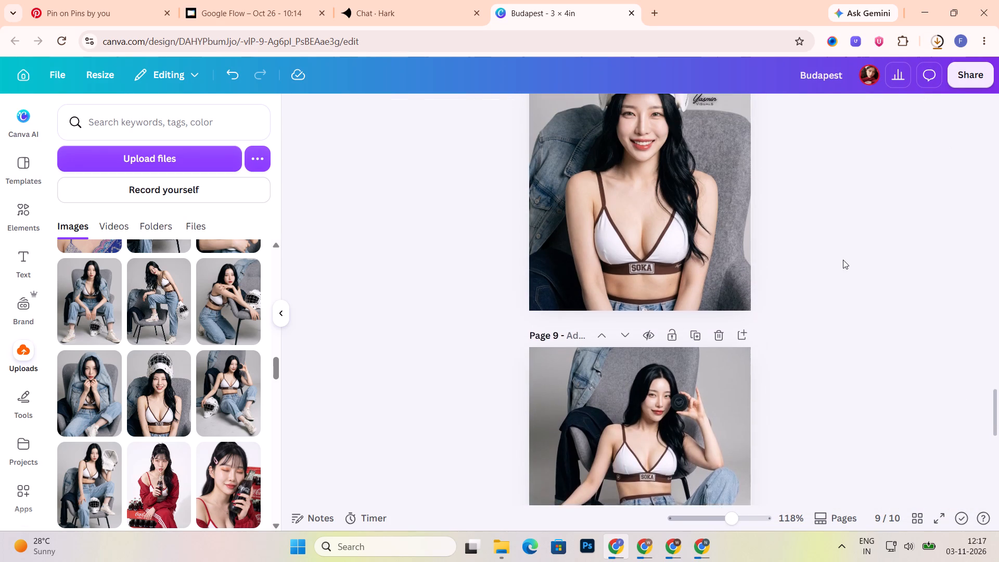
pyautogui.scroll(1, 843, 260)
pyautogui.click(705, 169)
pyautogui.press('Delete')
pyautogui.scroll(6, 888, 243)
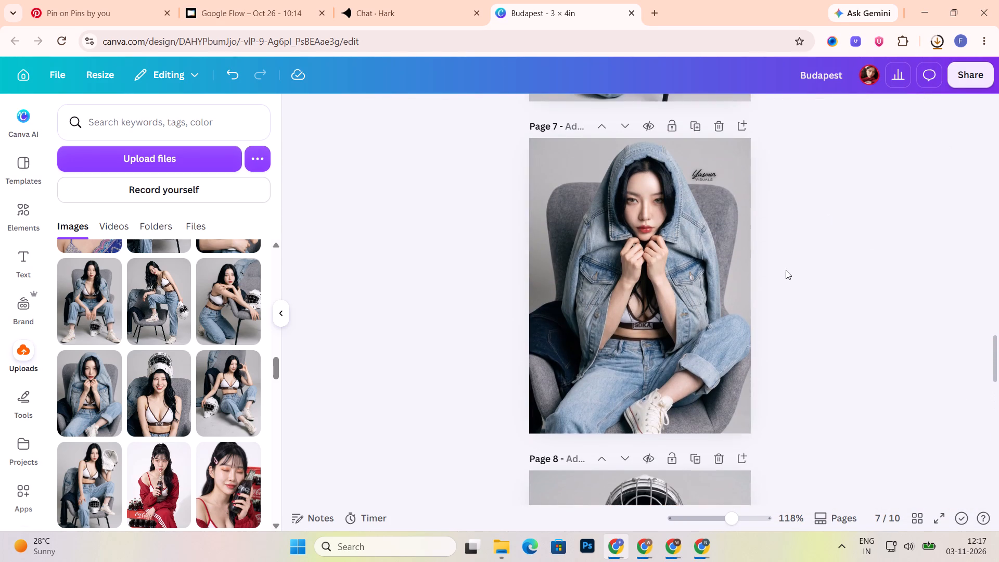
pyautogui.click(716, 174)
pyautogui.press('Delete')
pyautogui.scroll(5, 828, 241)
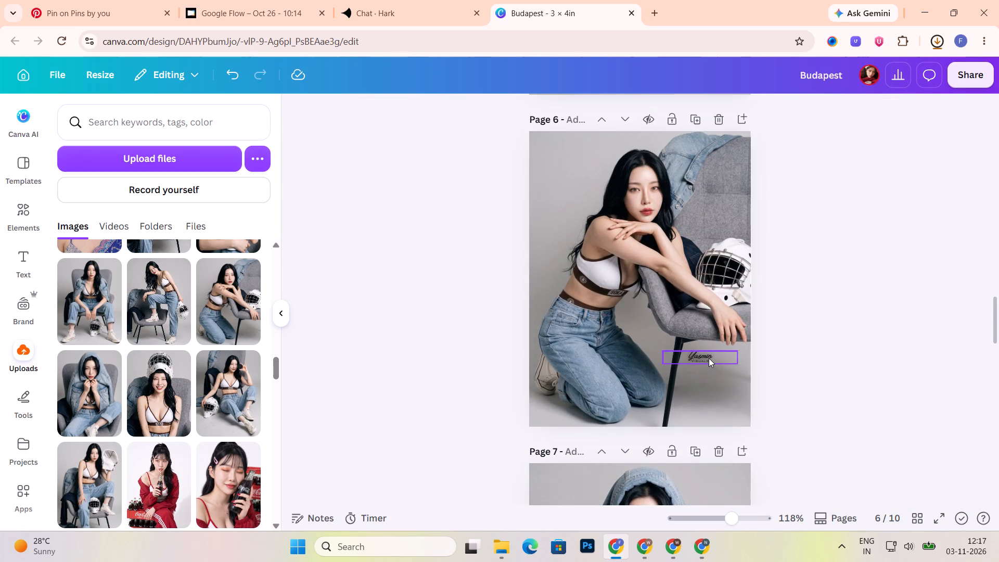
pyautogui.click(709, 358)
pyautogui.press('Delete')
# Delete the Yasmin Visuals watermark from pages 5, 4, 3 and 2, leaving the one on page 1.
pyautogui.scroll(6, 829, 301)
pyautogui.click(614, 433)
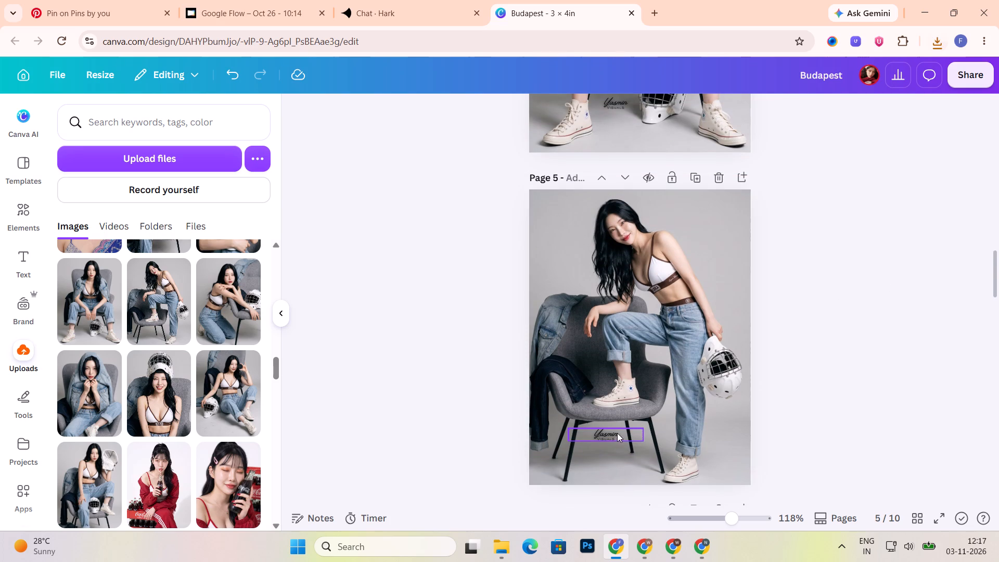
pyautogui.press('Delete')
pyautogui.scroll(2, 856, 329)
pyautogui.scroll(2, 789, 323)
pyautogui.click(613, 362)
pyautogui.press('Delete')
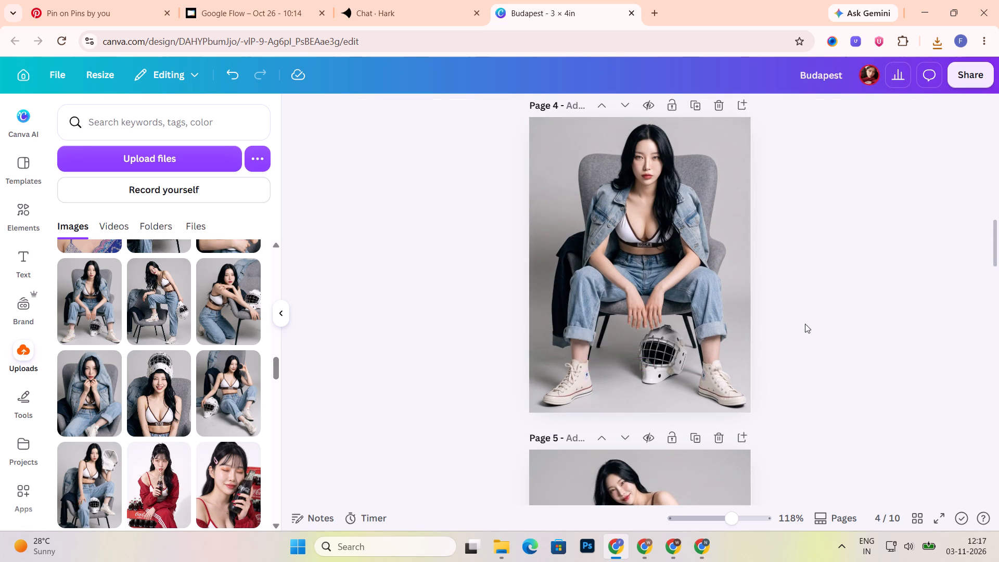
pyautogui.scroll(5, 811, 320)
pyautogui.click(596, 145)
pyautogui.press('Delete')
pyautogui.scroll(7, 869, 277)
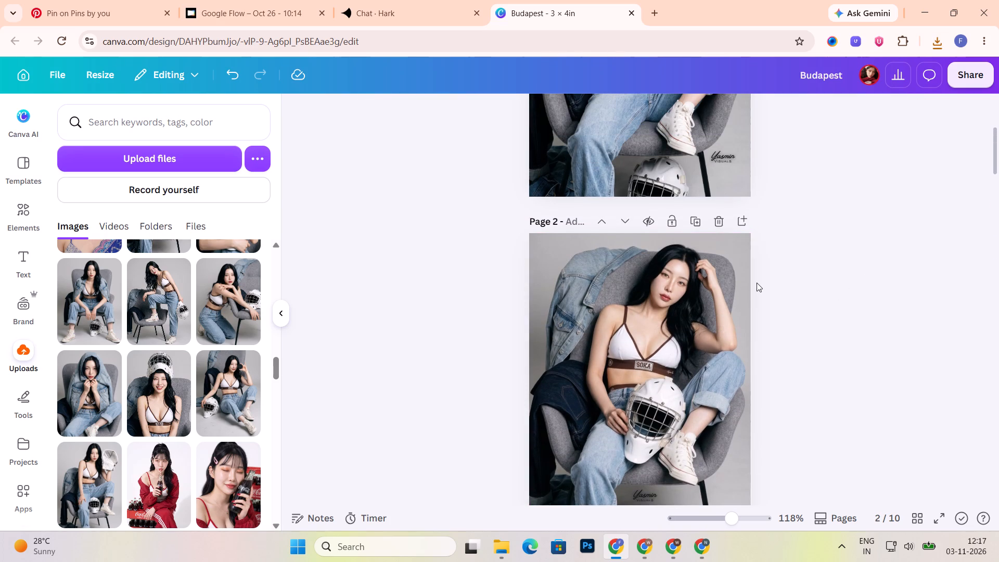
pyautogui.click(654, 491)
pyautogui.press('Delete')
# Replace page 1's photo with the uploaded image of the woman in the red tracksuit beside the Coca-Cola crates.
pyautogui.scroll(5, 887, 283)
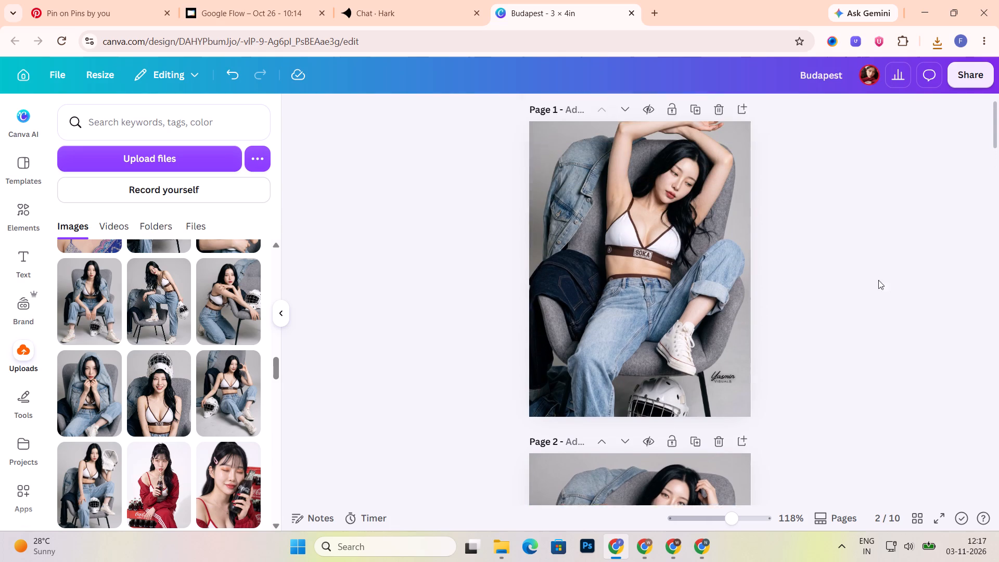
pyautogui.scroll(-2, 236, 368)
pyautogui.scroll(14, 237, 367)
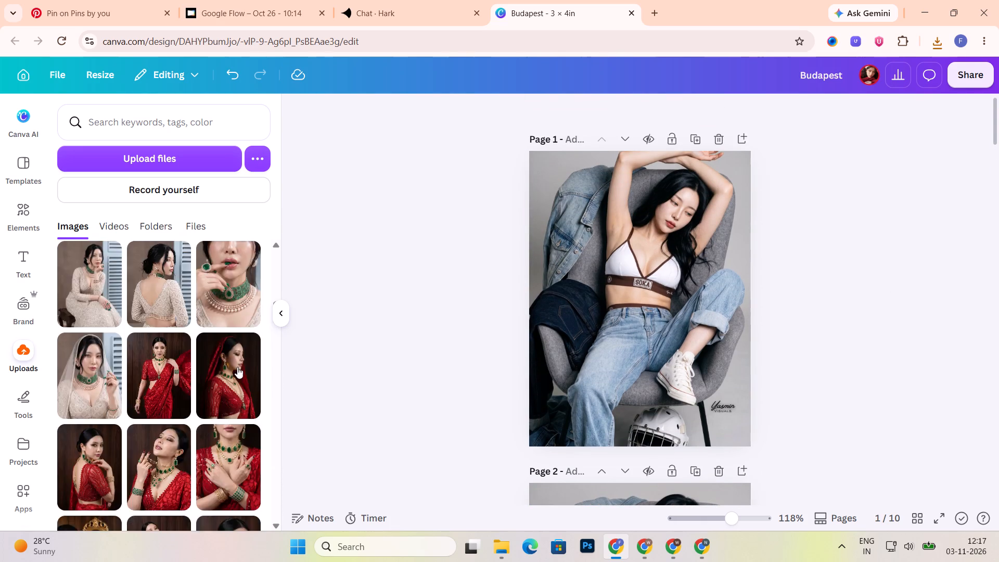
pyautogui.scroll(12, 237, 367)
pyautogui.scroll(-1, 240, 362)
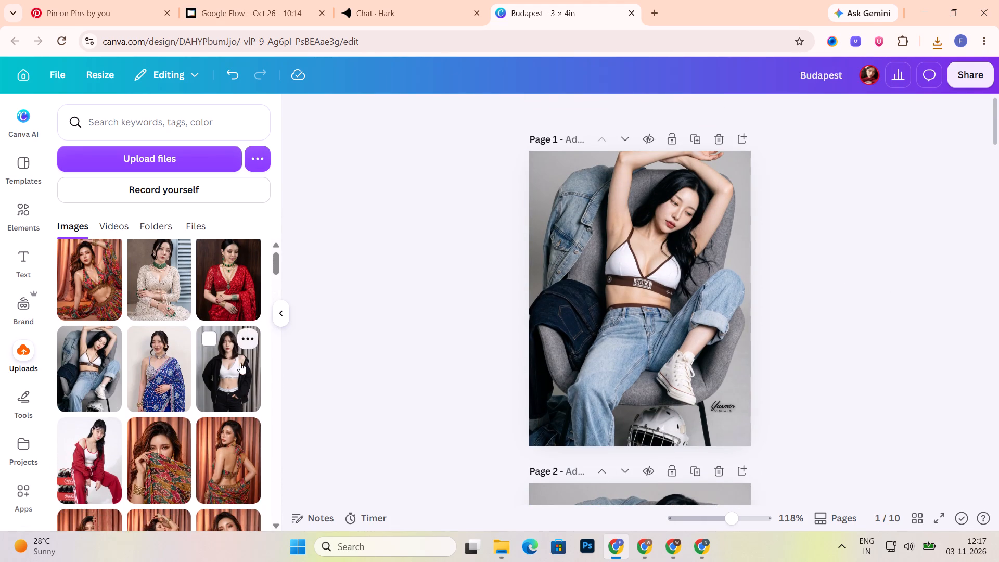
pyautogui.moveTo(86, 428); pyautogui.dragTo(662, 324)
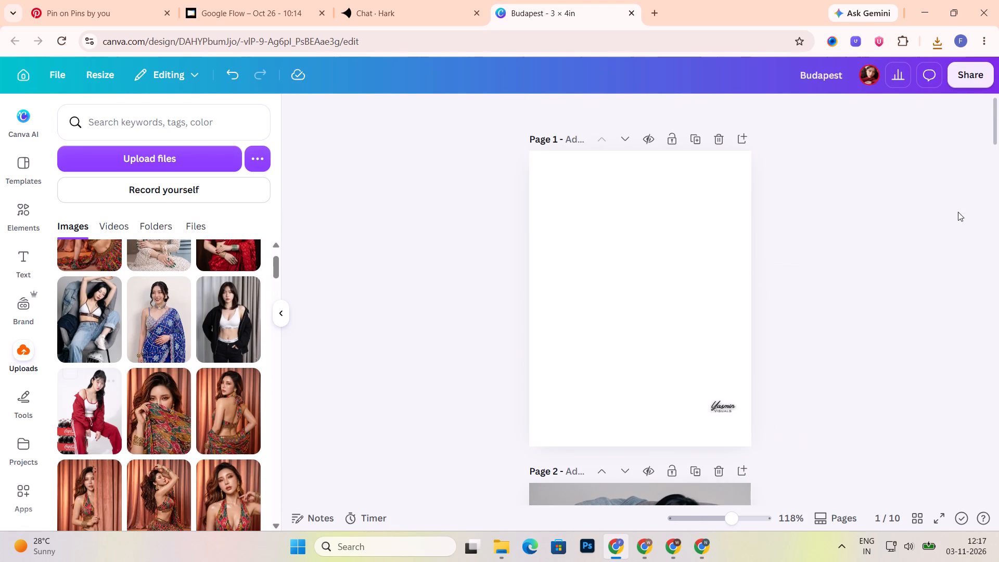
pyautogui.click(826, 249)
# Erase the small sparkle mark in the lower right of page 1's photo using Magic Eraser with brush size 13.
pyautogui.click(711, 284)
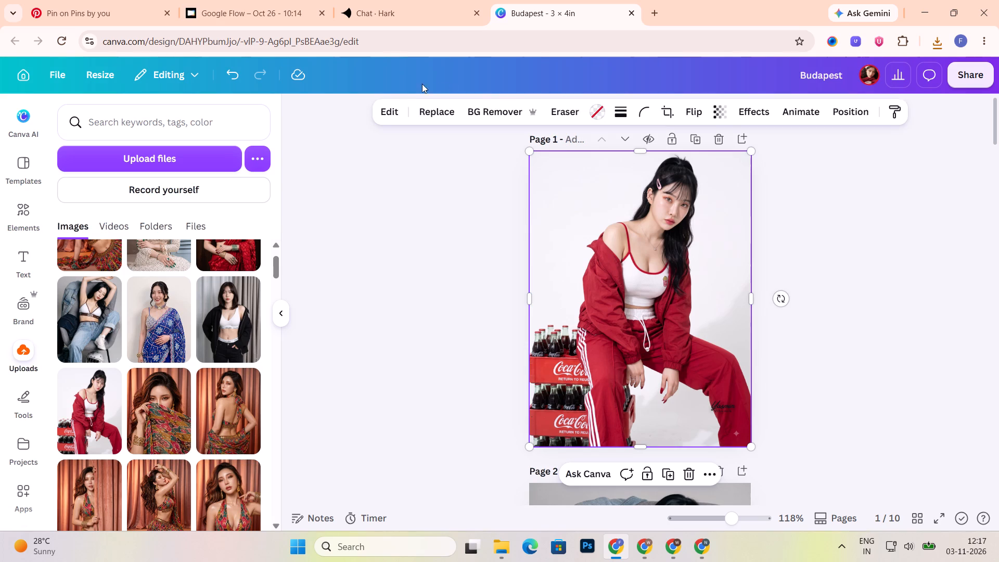
pyautogui.click(382, 113)
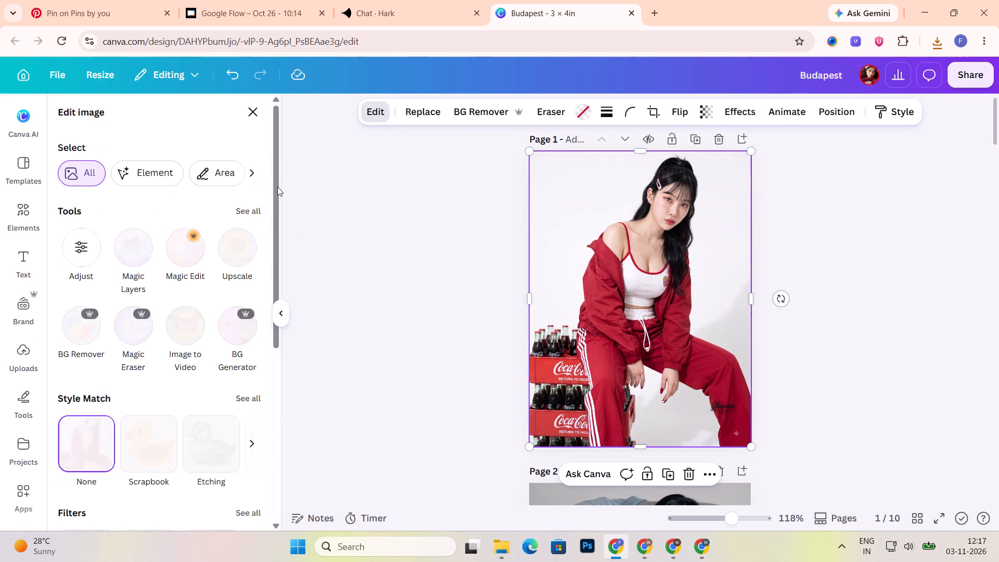
pyautogui.click(130, 325)
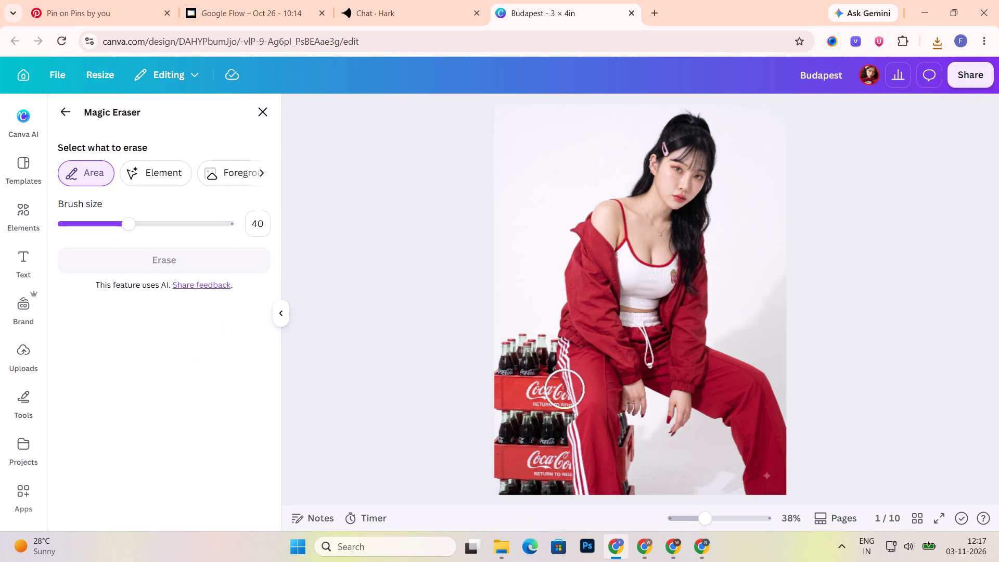
pyautogui.moveTo(129, 223); pyautogui.dragTo(93, 222)
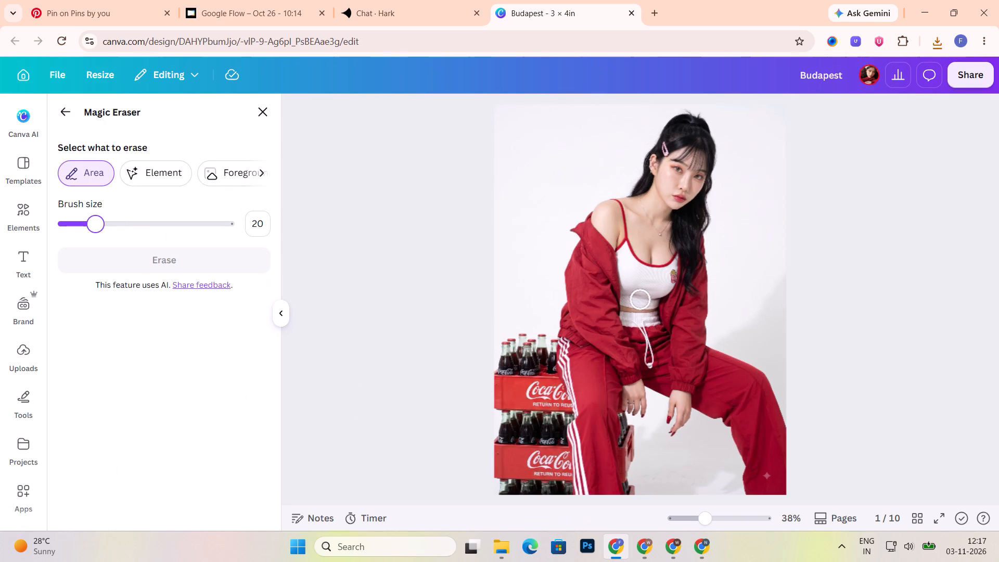
pyautogui.moveTo(93, 222); pyautogui.dragTo(92, 222)
pyautogui.moveTo(93, 228); pyautogui.dragTo(83, 226)
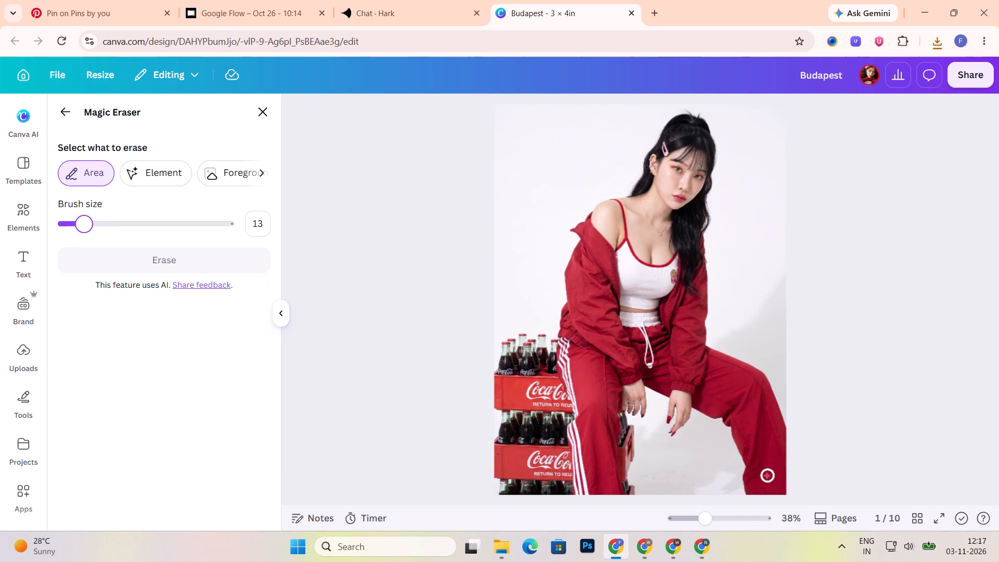
pyautogui.click(768, 476)
pyautogui.click(620, 117)
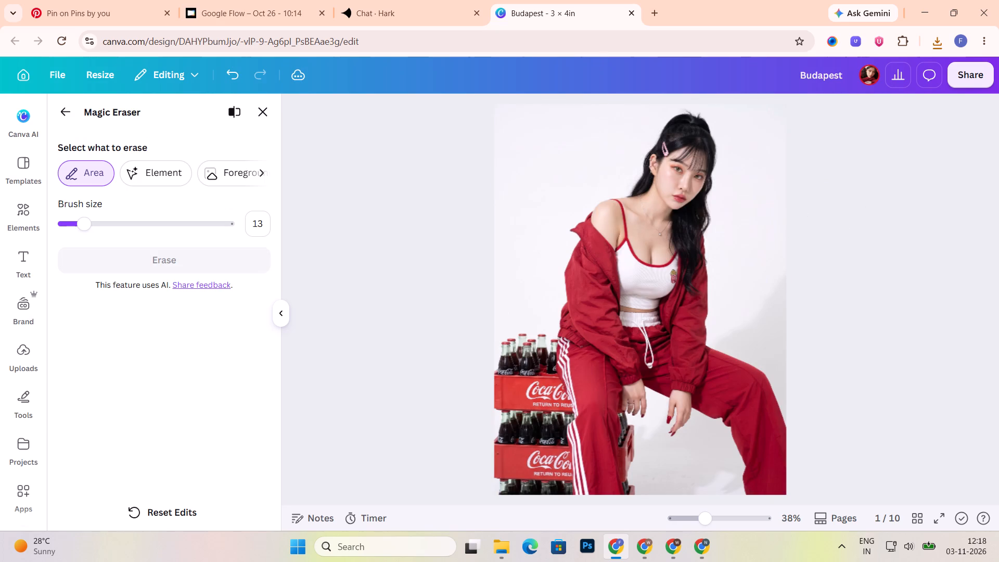
pyautogui.click(65, 115)
pyautogui.click(967, 235)
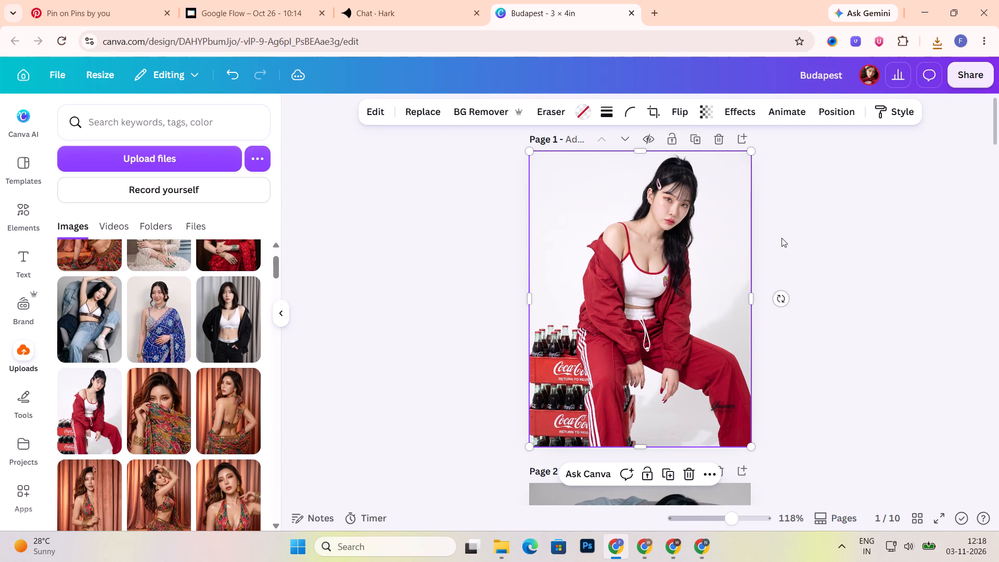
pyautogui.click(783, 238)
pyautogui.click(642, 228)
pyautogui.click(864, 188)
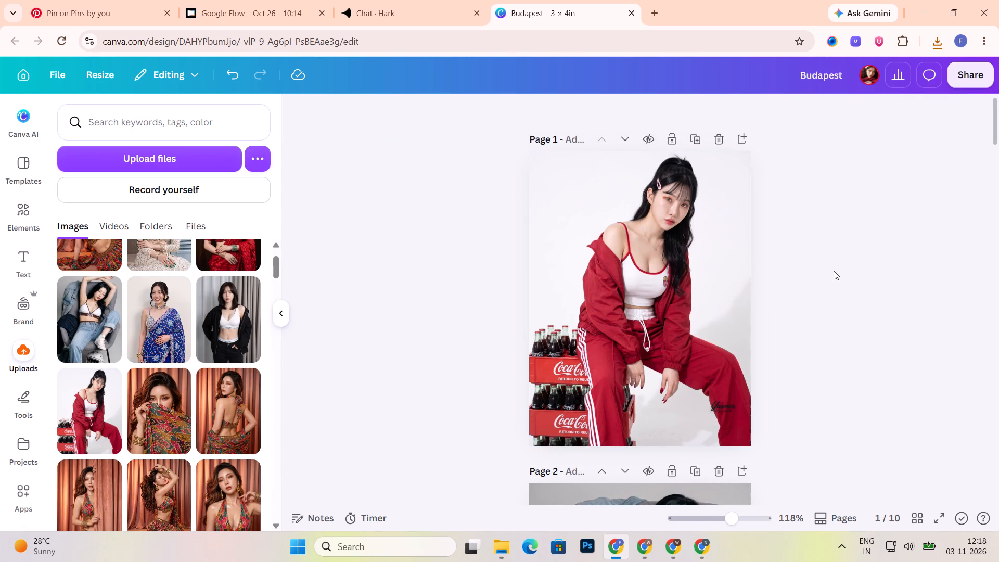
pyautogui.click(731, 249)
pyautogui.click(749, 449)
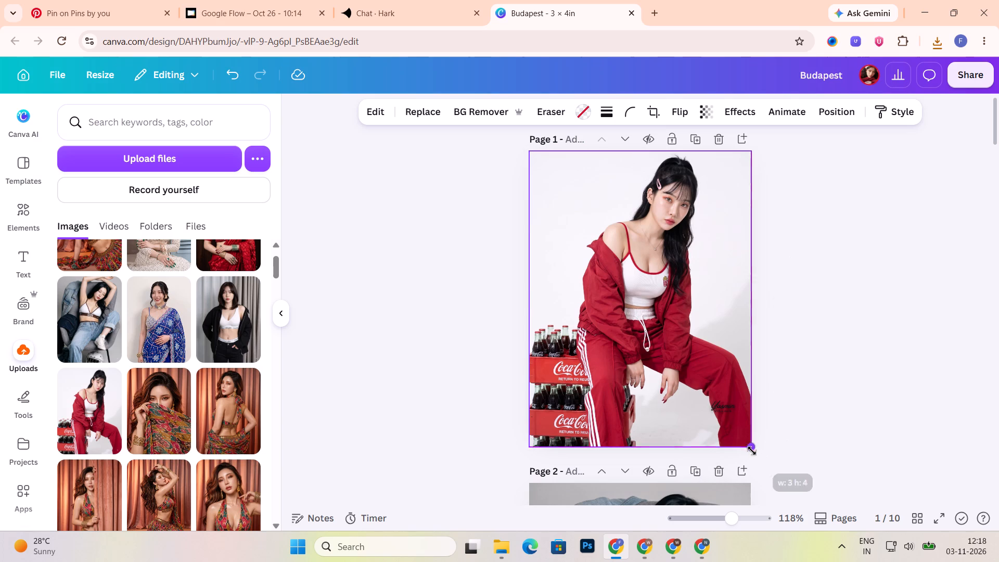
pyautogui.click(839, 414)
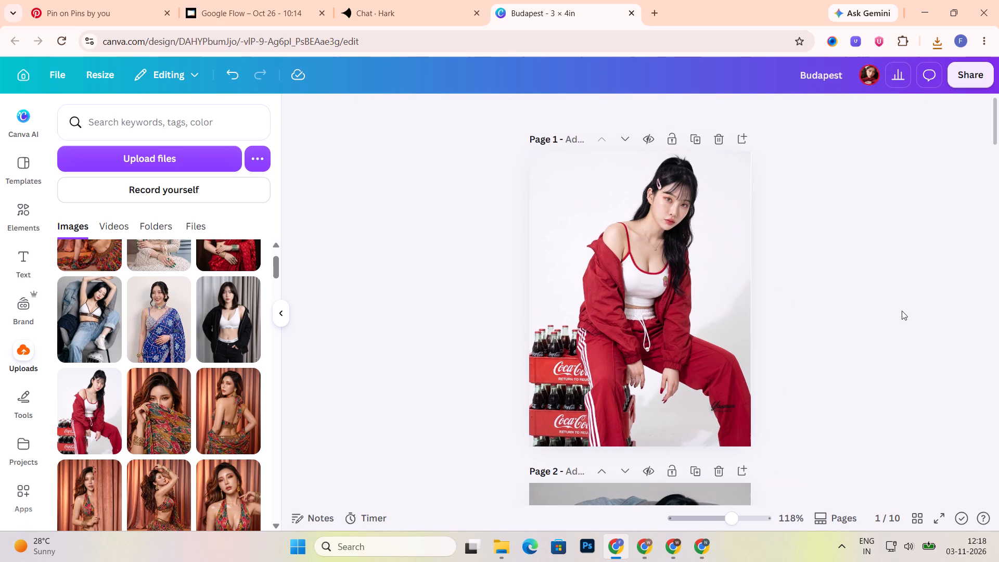
# Zoom in on page 1 to 259% and examine the red-tracksuit photo from the top down to the watermark.
pyautogui.moveTo(733, 521); pyautogui.dragTo(746, 521)
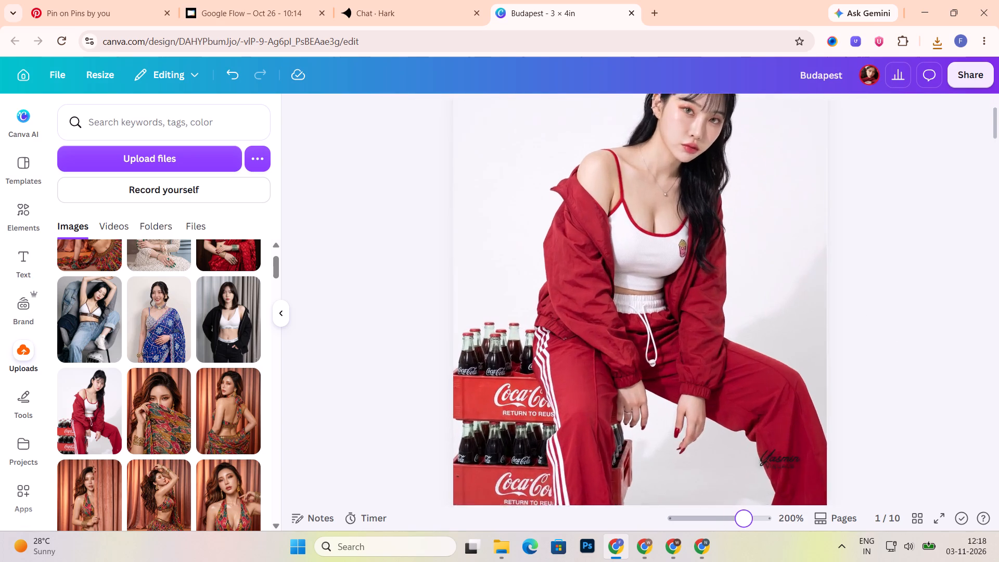
pyautogui.moveTo(746, 521); pyautogui.dragTo(751, 523)
pyautogui.scroll(5, 998, 258)
pyautogui.click(853, 224)
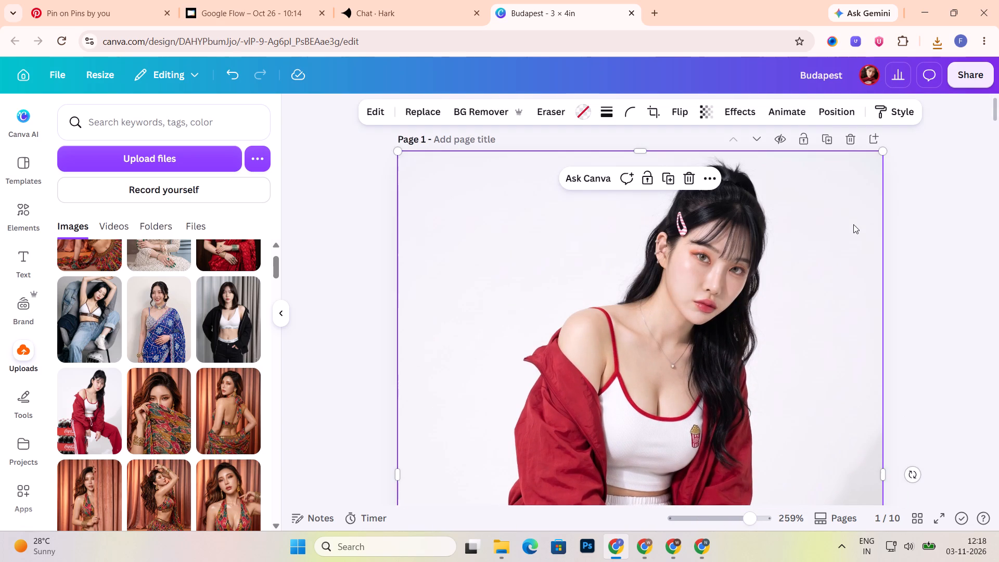
pyautogui.click(853, 224)
pyautogui.rightClick(776, 226)
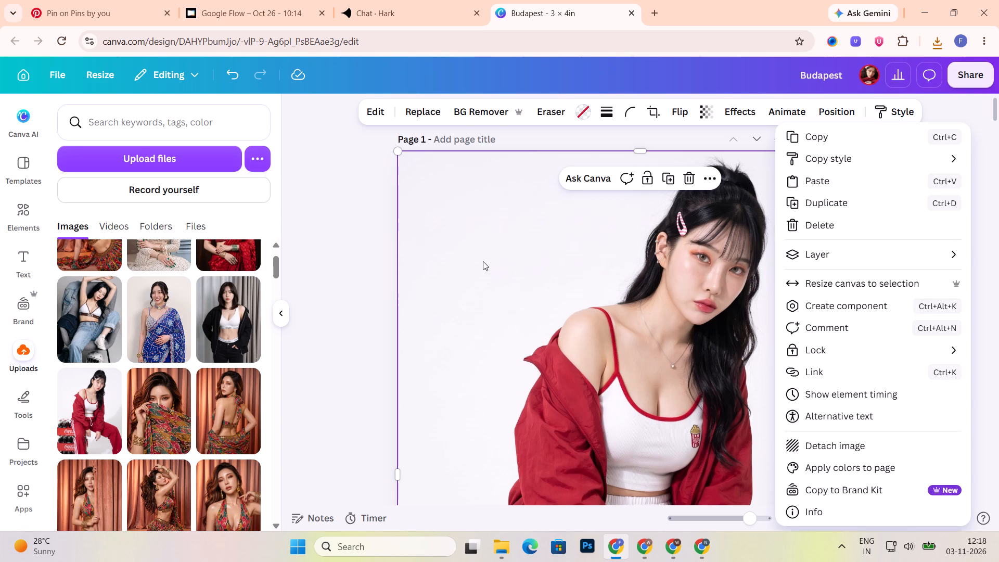
pyautogui.click(478, 261)
pyautogui.click(965, 247)
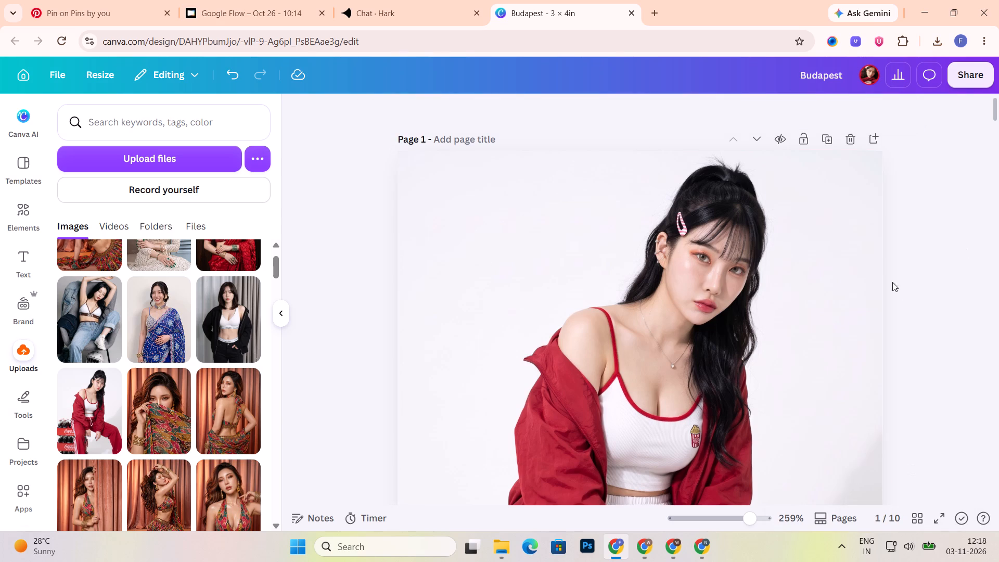
pyautogui.scroll(-4, 954, 302)
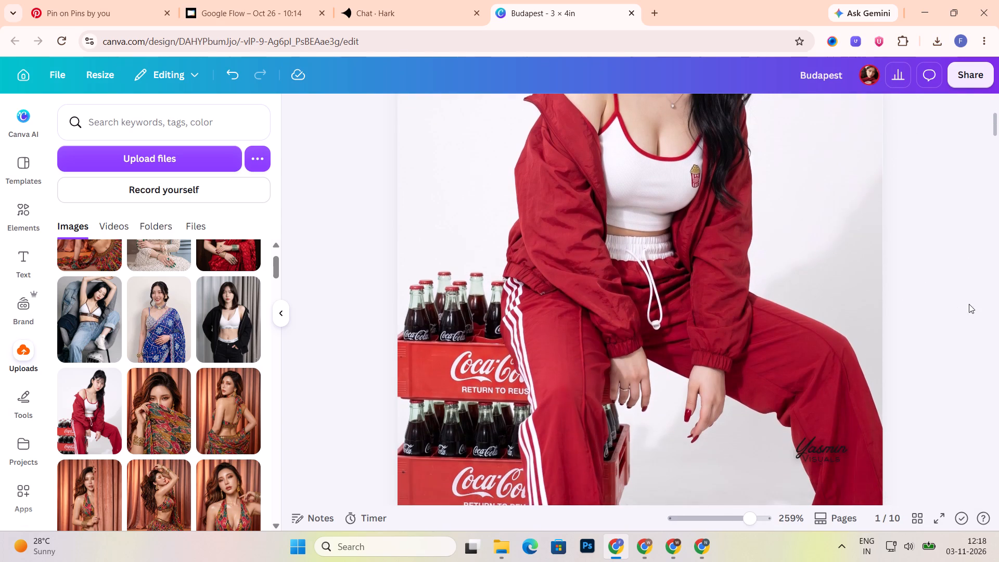
# Replace page 2's grey-armchair photo with the uploaded red-tracksuit shot of the woman sipping Coca-Cola through a straw.
pyautogui.moveTo(753, 521); pyautogui.dragTo(736, 520)
pyautogui.click(899, 328)
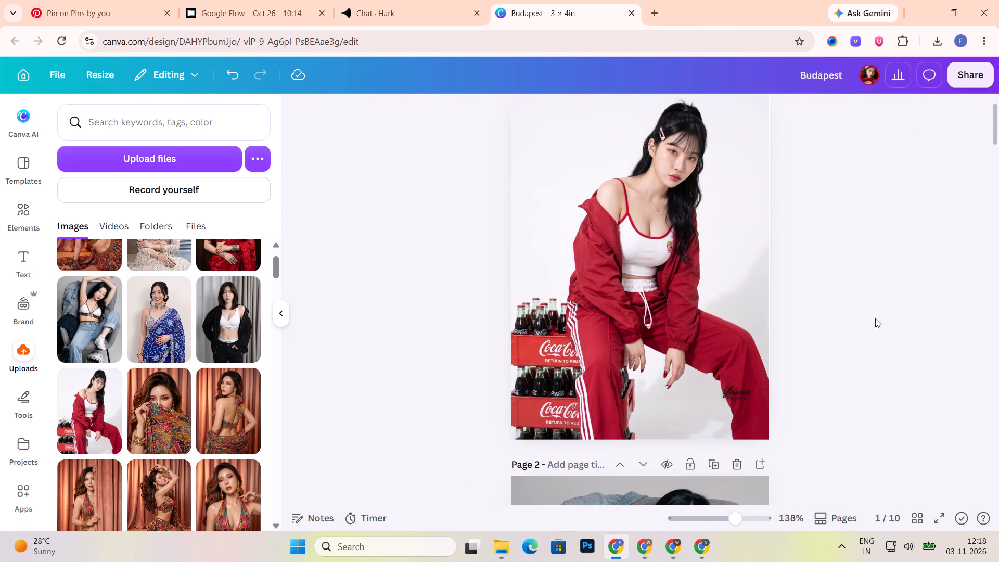
pyautogui.scroll(1, 864, 320)
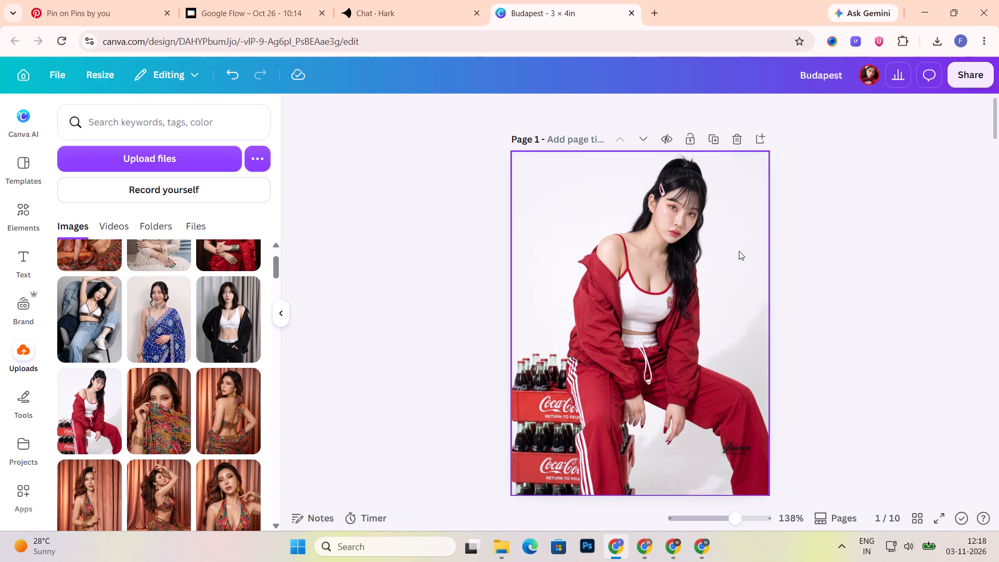
pyautogui.click(739, 251)
pyautogui.click(867, 243)
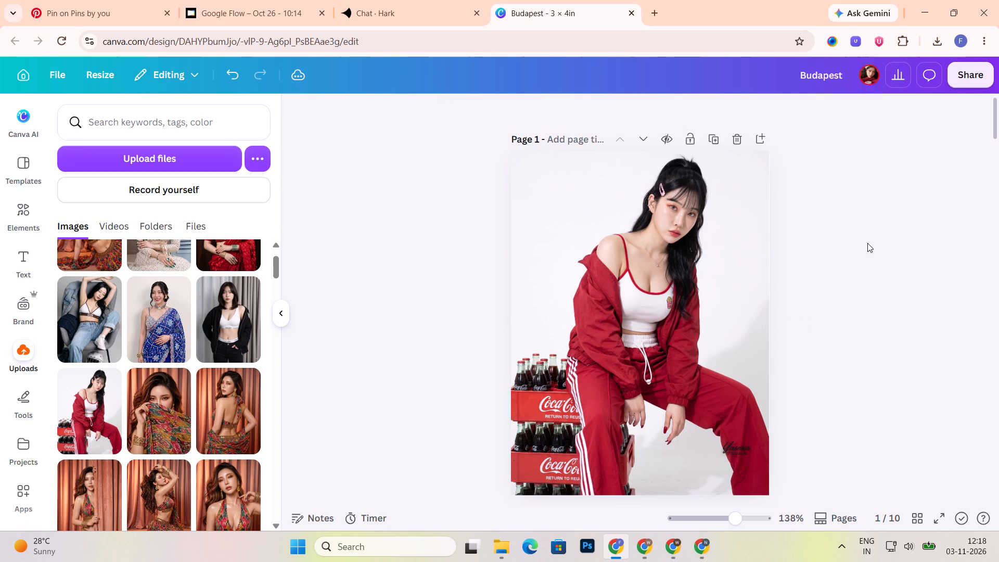
pyautogui.scroll(-2, 868, 241)
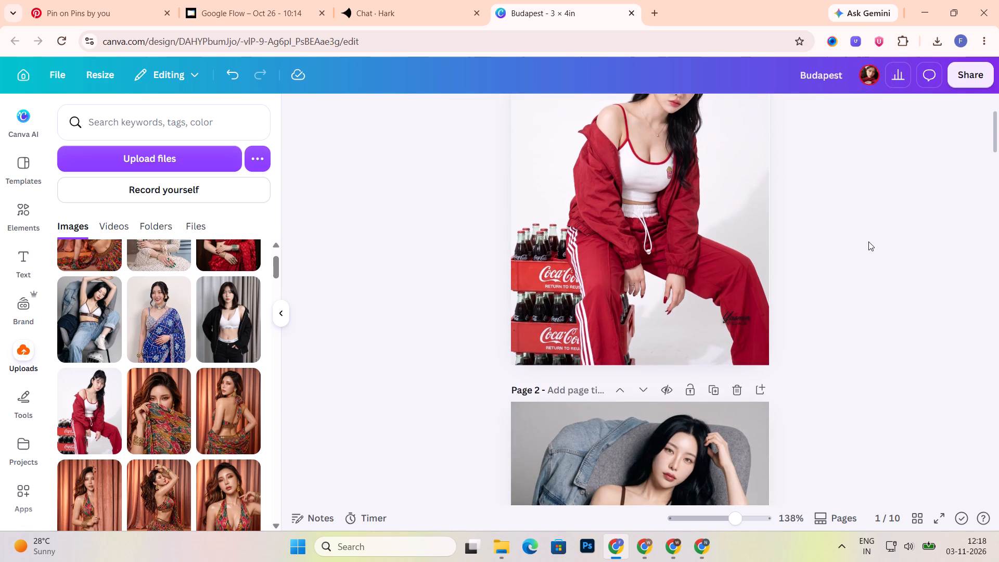
pyautogui.scroll(-4, 868, 241)
pyautogui.scroll(2, 872, 242)
pyautogui.scroll(-2, 872, 242)
pyautogui.scroll(-15, 148, 364)
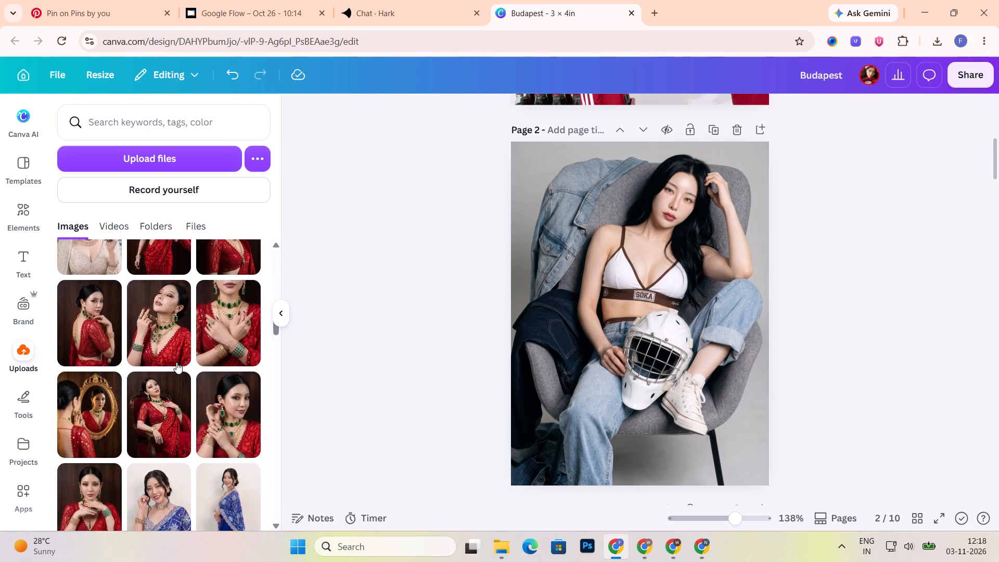
pyautogui.scroll(-10, 176, 362)
pyautogui.scroll(4, 178, 360)
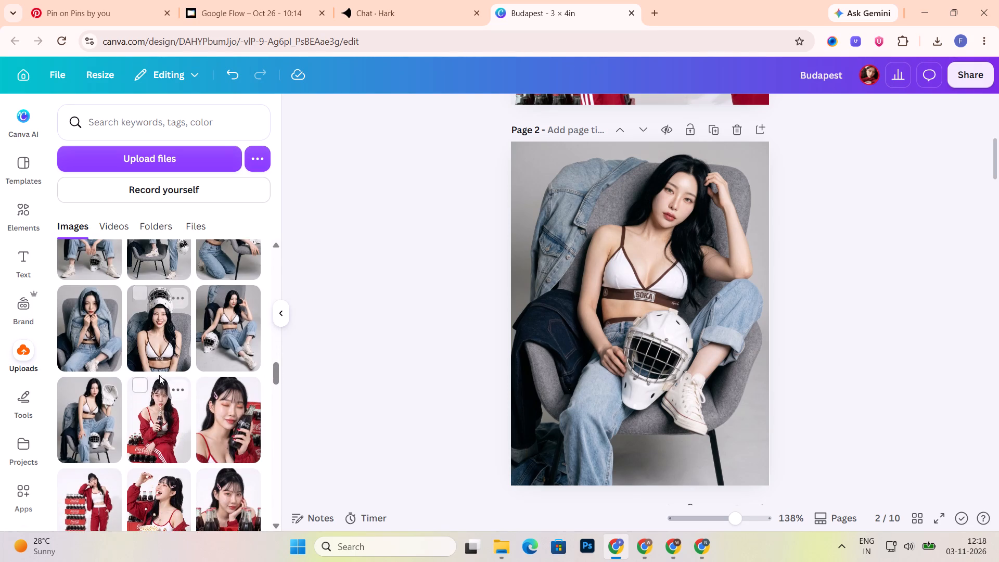
pyautogui.moveTo(148, 414); pyautogui.dragTo(637, 353)
# Replace page 3's photo with the closed-eyes Coca-Cola bottle close-up and page 4's with the standing shot beside the stacked crates.
pyautogui.scroll(-5, 893, 240)
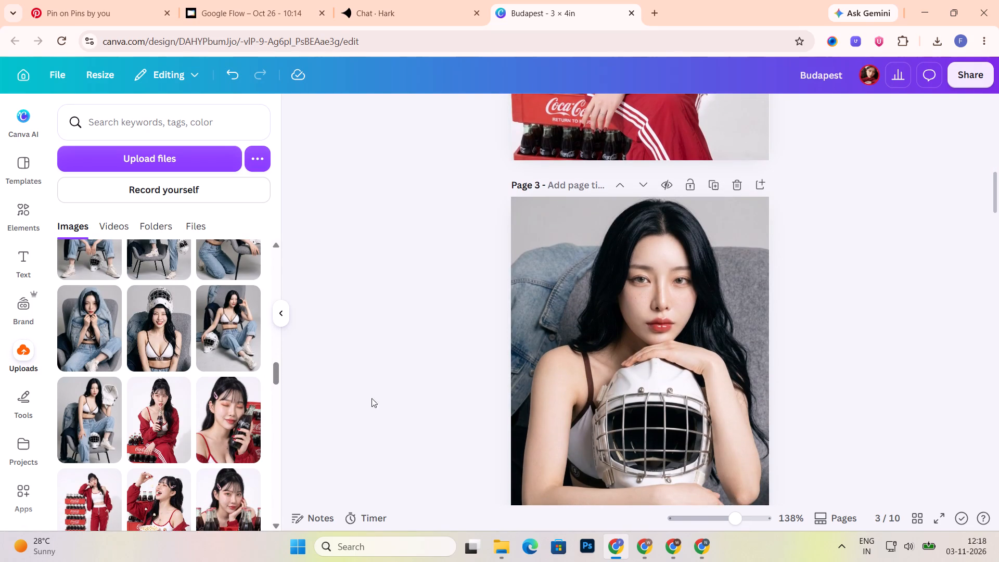
pyautogui.moveTo(217, 437); pyautogui.dragTo(574, 422)
pyautogui.scroll(-8, 872, 293)
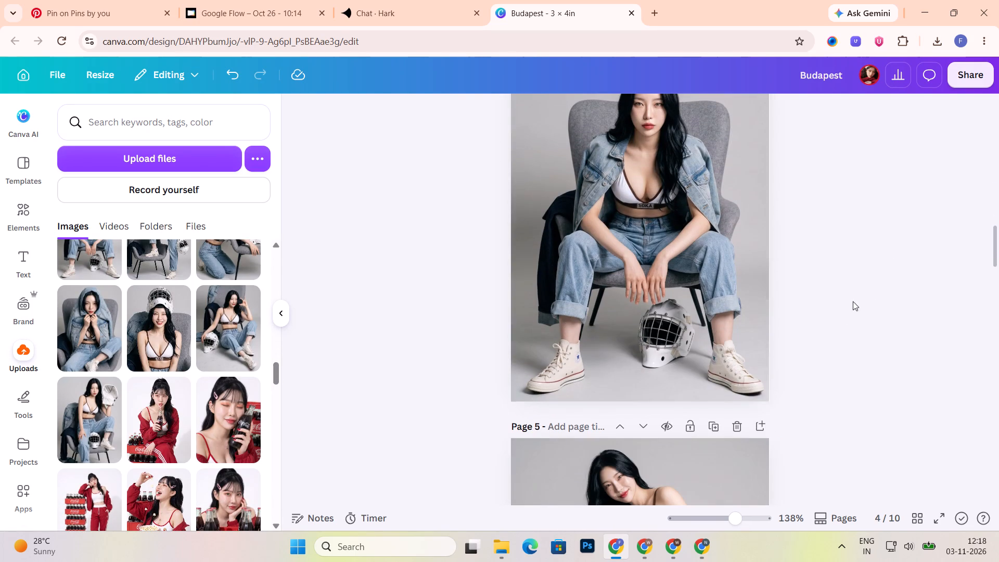
pyautogui.scroll(-2, 214, 419)
pyautogui.moveTo(94, 396); pyautogui.dragTo(600, 338)
# Replace page 5's photo with the popcorn shot and page 6's with the head-on-hand portrait behind the Coca-Cola bottles.
pyautogui.scroll(-2, 895, 260)
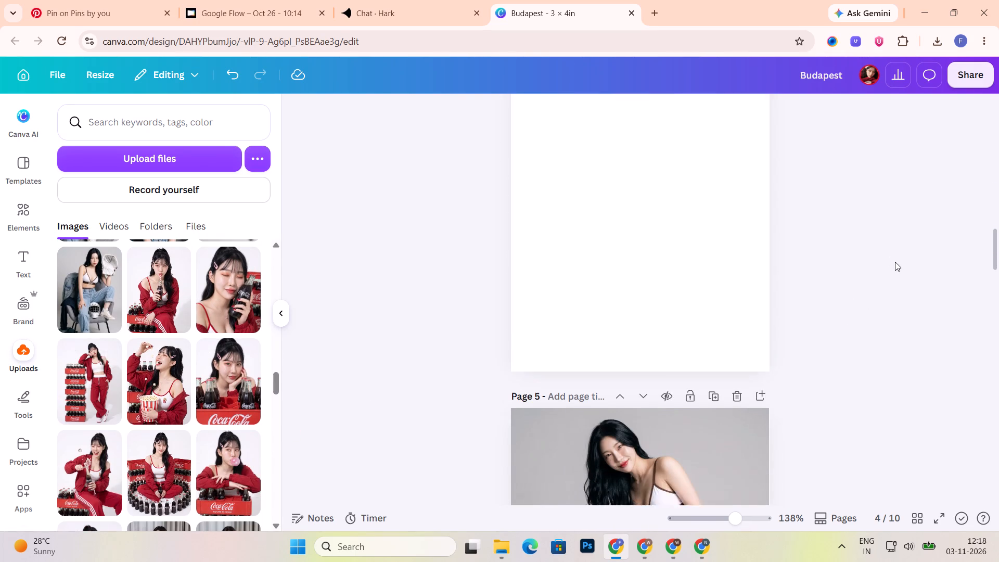
pyautogui.scroll(-4, 895, 262)
pyautogui.moveTo(159, 385); pyautogui.dragTo(642, 315)
pyautogui.scroll(-1, 911, 268)
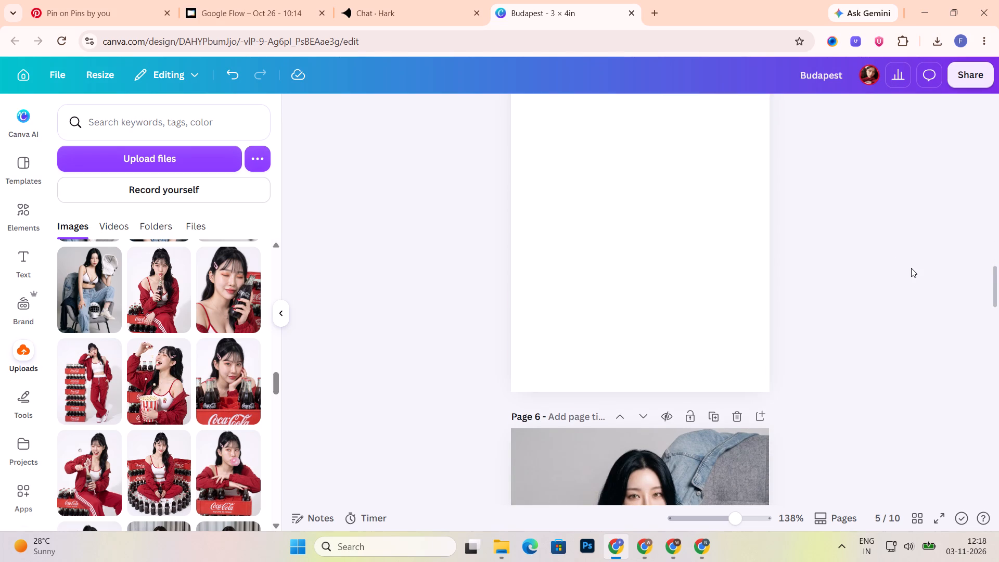
pyautogui.scroll(-3, 911, 268)
pyautogui.moveTo(214, 395); pyautogui.dragTo(603, 378)
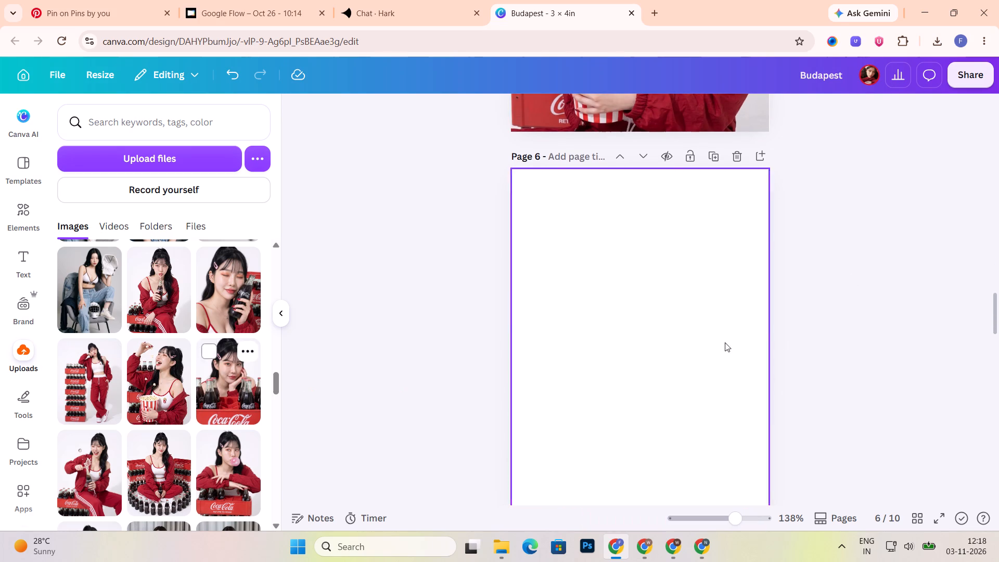
# Replace page 7's photo with the smiling seated shot beside the crate and page 8's with the cross-legged shot ringed by bottles.
pyautogui.scroll(-7, 786, 252)
pyautogui.scroll(-1, 118, 345)
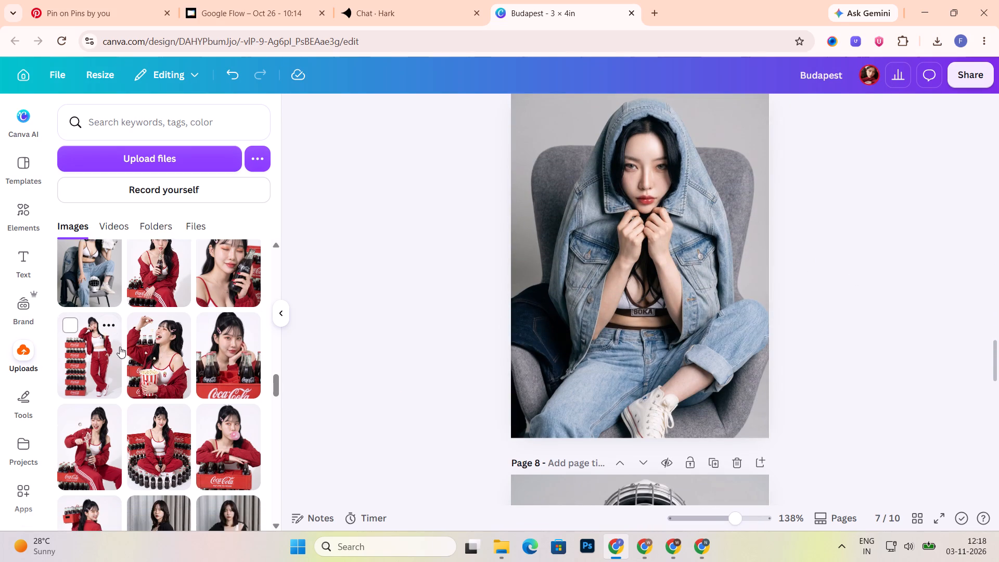
pyautogui.moveTo(88, 417); pyautogui.dragTo(662, 339)
pyautogui.scroll(-5, 953, 200)
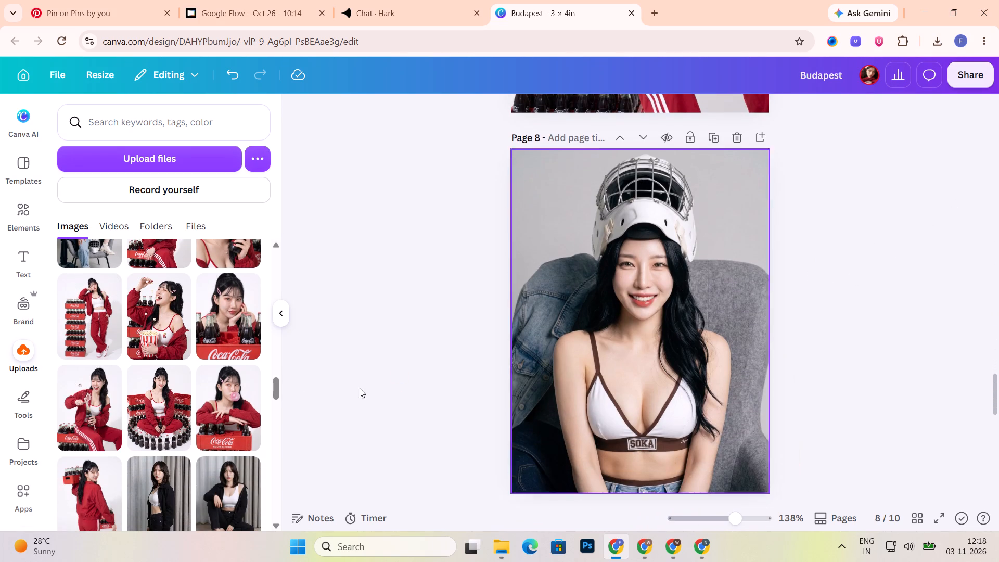
pyautogui.moveTo(178, 407); pyautogui.dragTo(591, 402)
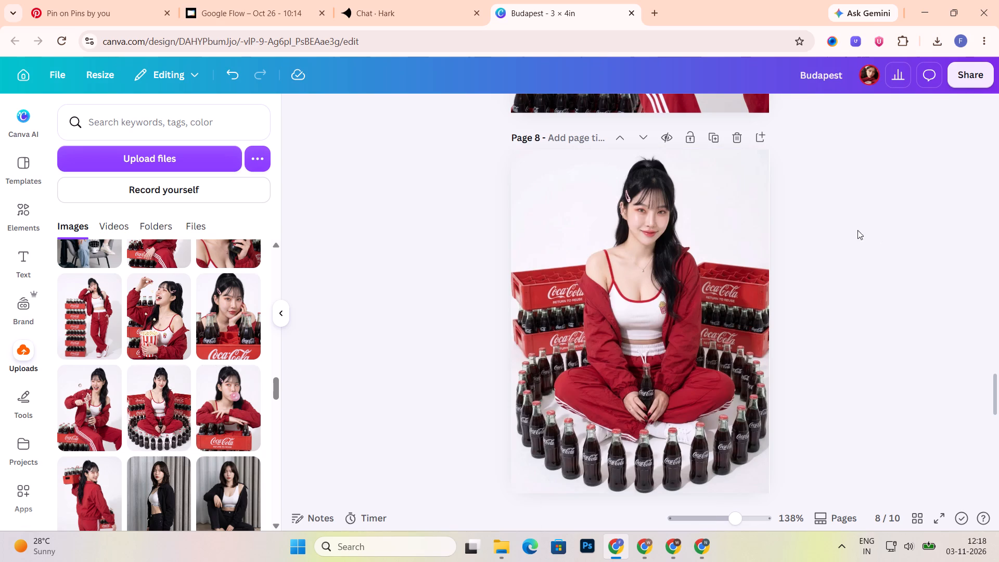
# Replace page 9's photo with the bubble-gum shot over the Coca-Cola crate and page 10's with the back-turned shot carrying a crate.
pyautogui.scroll(-5, 842, 228)
pyautogui.moveTo(235, 418); pyautogui.dragTo(419, 403)
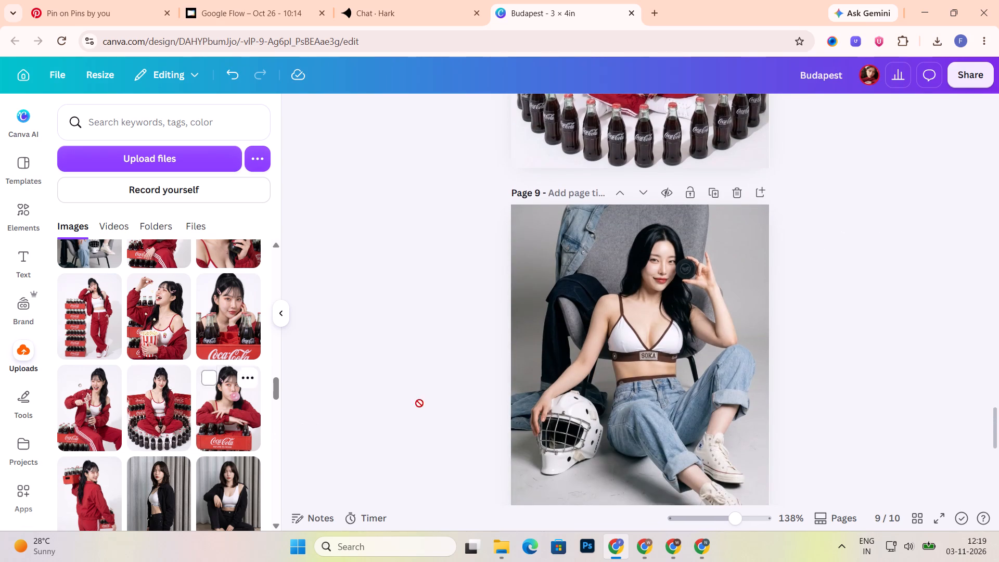
pyautogui.moveTo(419, 403); pyautogui.dragTo(588, 401)
pyautogui.scroll(-6, 806, 294)
pyautogui.scroll(-1, 199, 419)
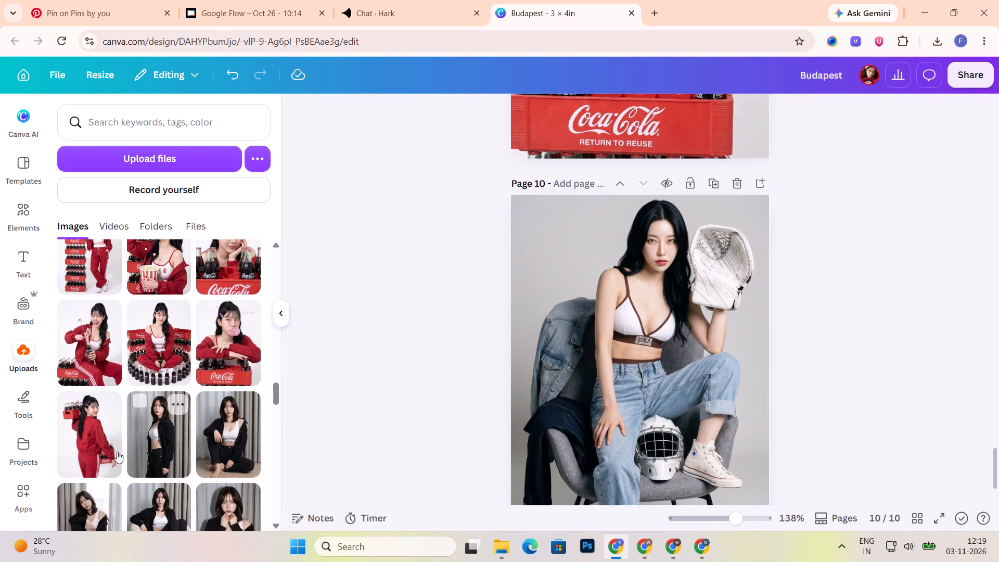
pyautogui.moveTo(97, 444); pyautogui.dragTo(592, 413)
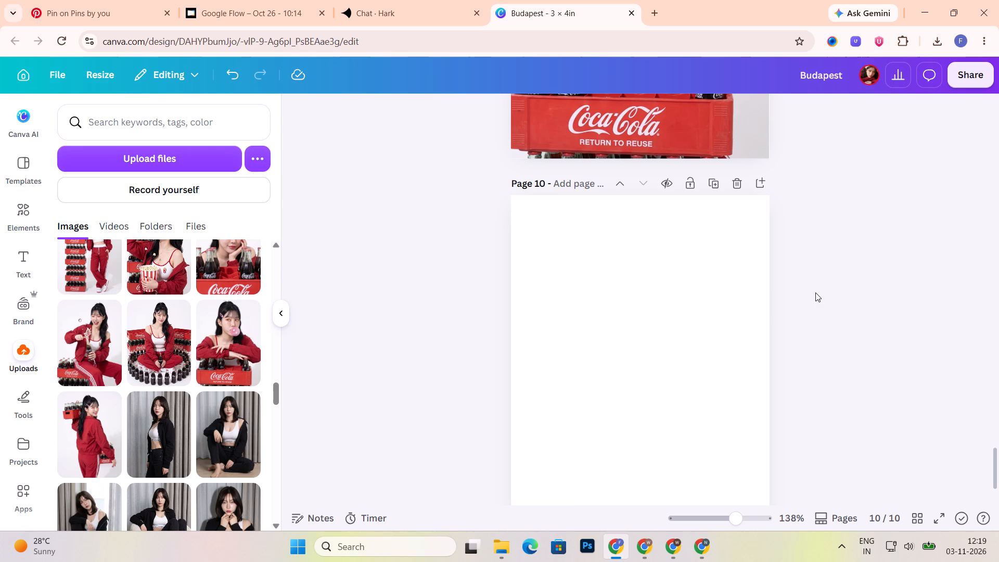
# Move page 1's Yasmin Visuals watermark off the red trouser leg onto the light background between the legs.
pyautogui.scroll(10, 815, 292)
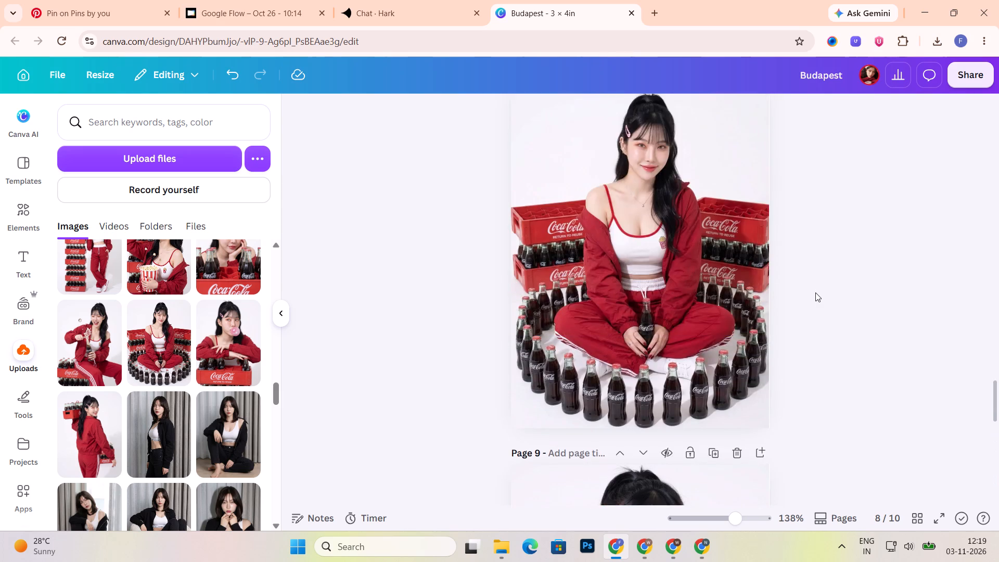
pyautogui.scroll(19, 815, 292)
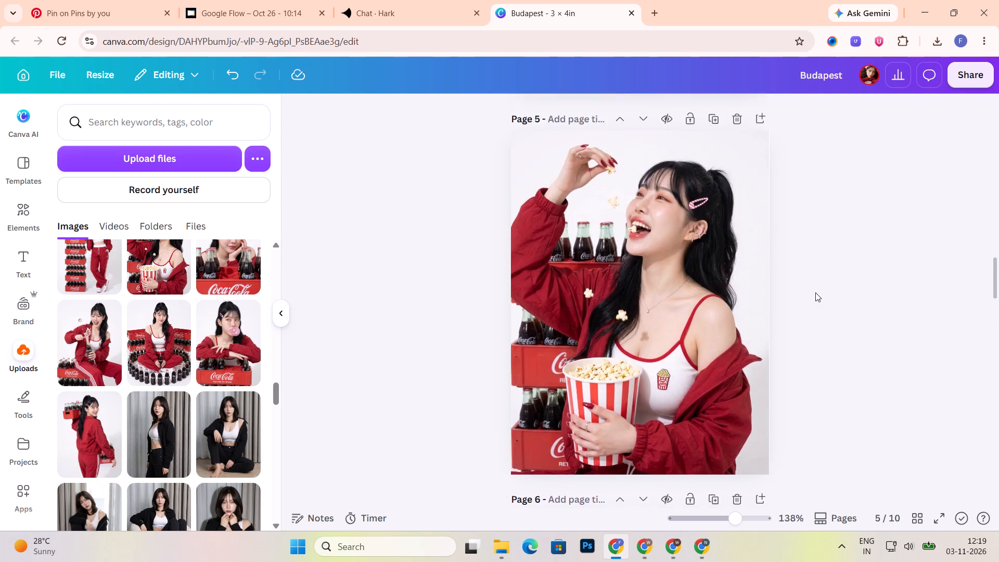
pyautogui.scroll(19, 815, 292)
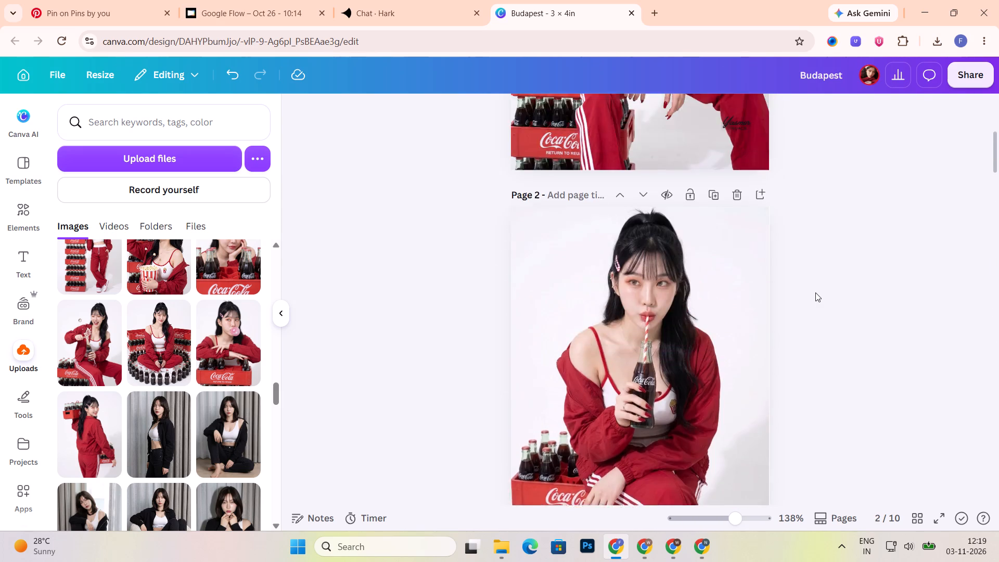
pyautogui.scroll(9, 815, 292)
pyautogui.moveTo(730, 450); pyautogui.dragTo(699, 445)
pyautogui.click(901, 342)
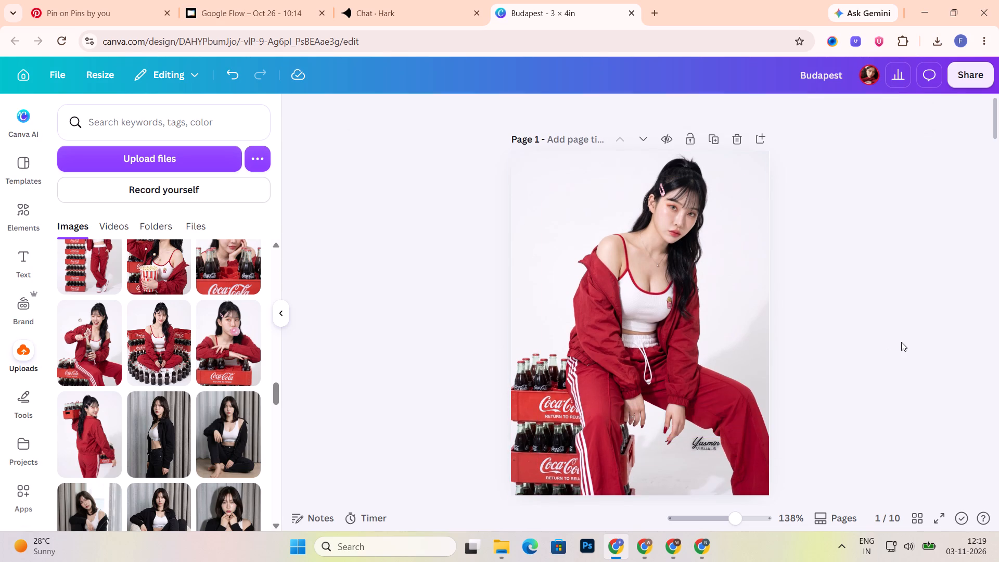
# Copy page 1's Yasmin Visuals watermark to page 2 and place it on the light background at the photo's lower right.
pyautogui.scroll(-1, 908, 335)
pyautogui.click(718, 370)
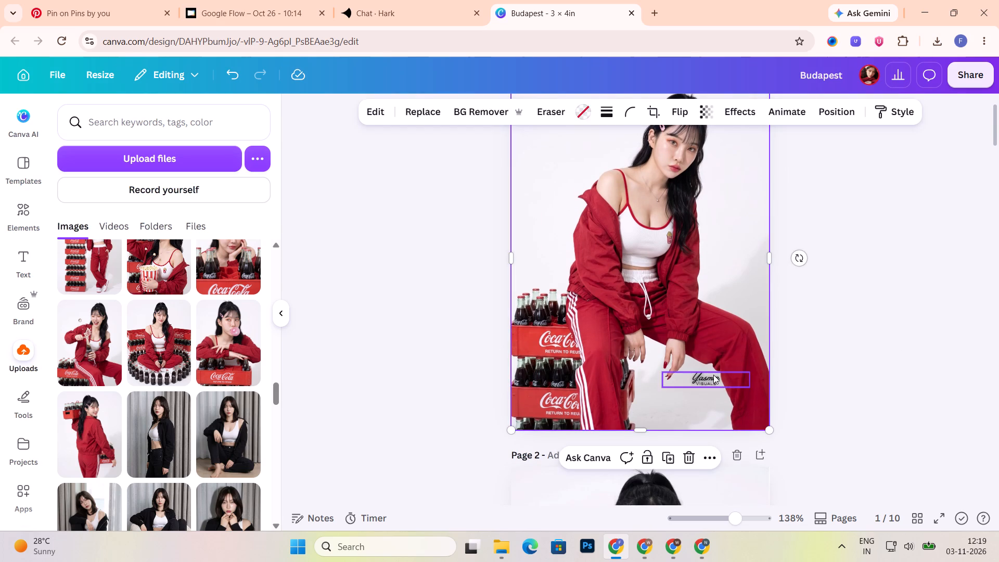
pyautogui.click(713, 375)
pyautogui.hotkey('ctrl', 'c')
pyautogui.scroll(-7, 909, 272)
pyautogui.hotkey('ctrl', 'v')
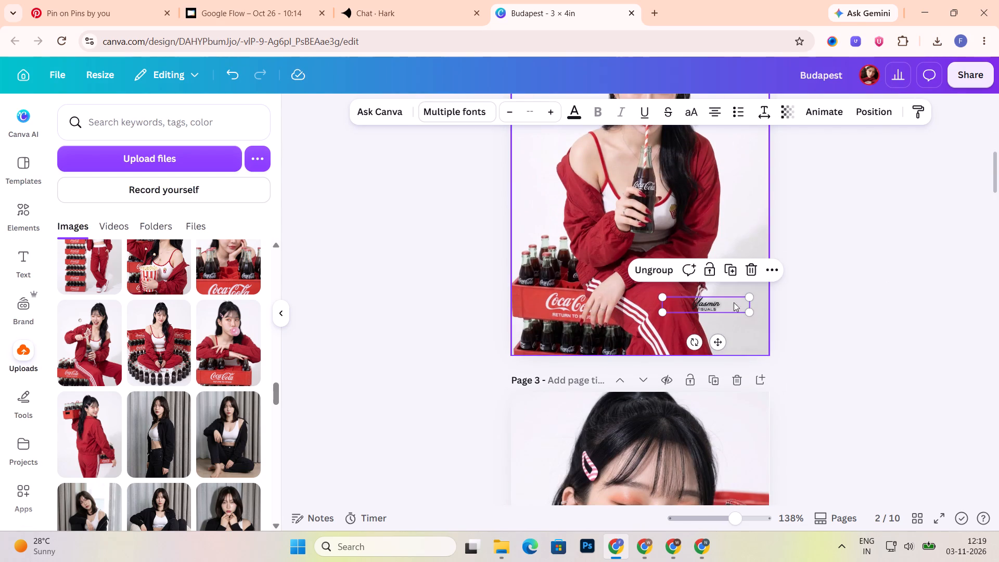
pyautogui.moveTo(703, 307); pyautogui.dragTo(716, 304)
# Add the copied watermark to page 3 and place it on the light background above the Coca-Cola bottle.
pyautogui.scroll(-5, 990, 280)
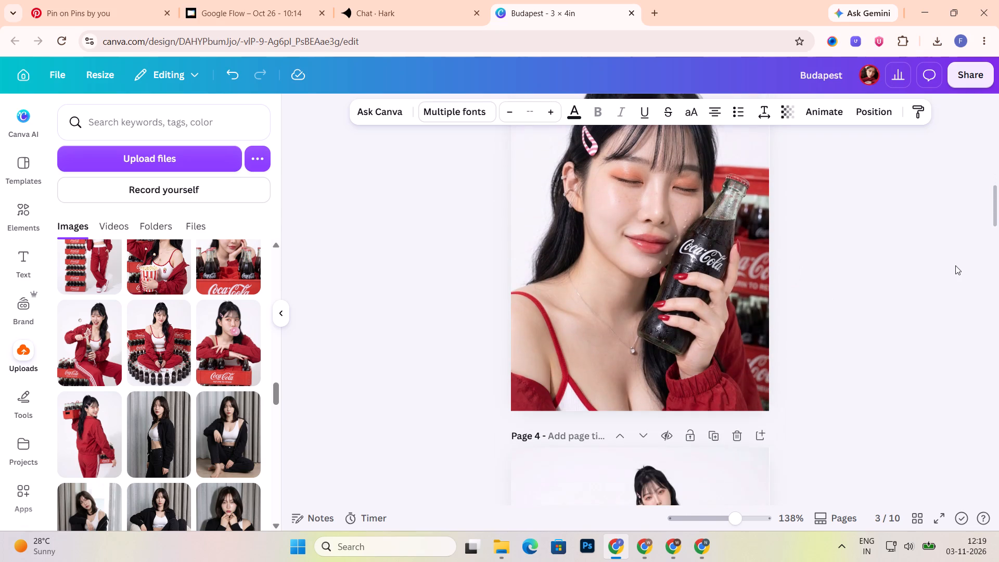
pyautogui.hotkey('ctrl', 'v')
pyautogui.scroll(2, 906, 275)
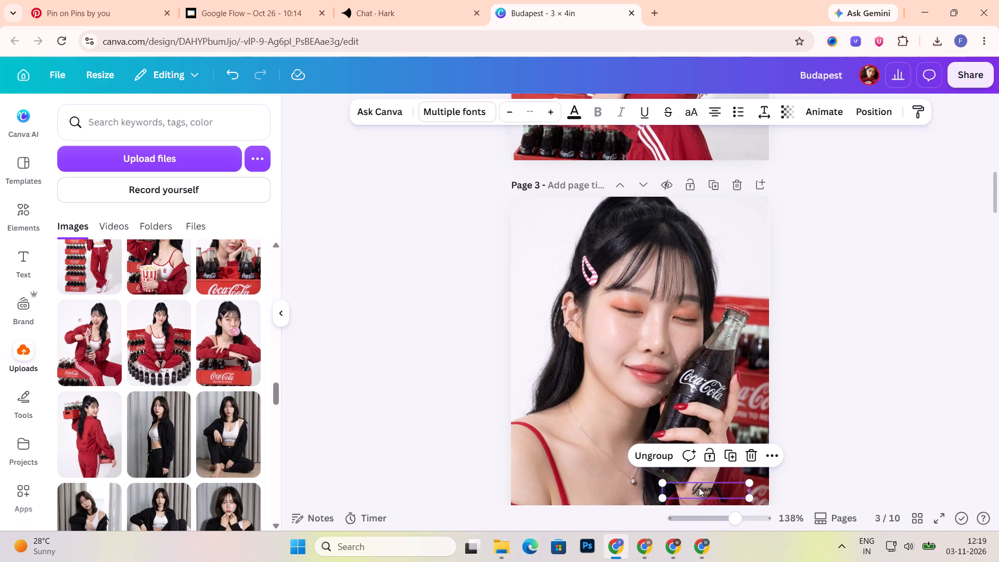
pyautogui.moveTo(702, 488); pyautogui.dragTo(734, 286)
pyautogui.click(911, 334)
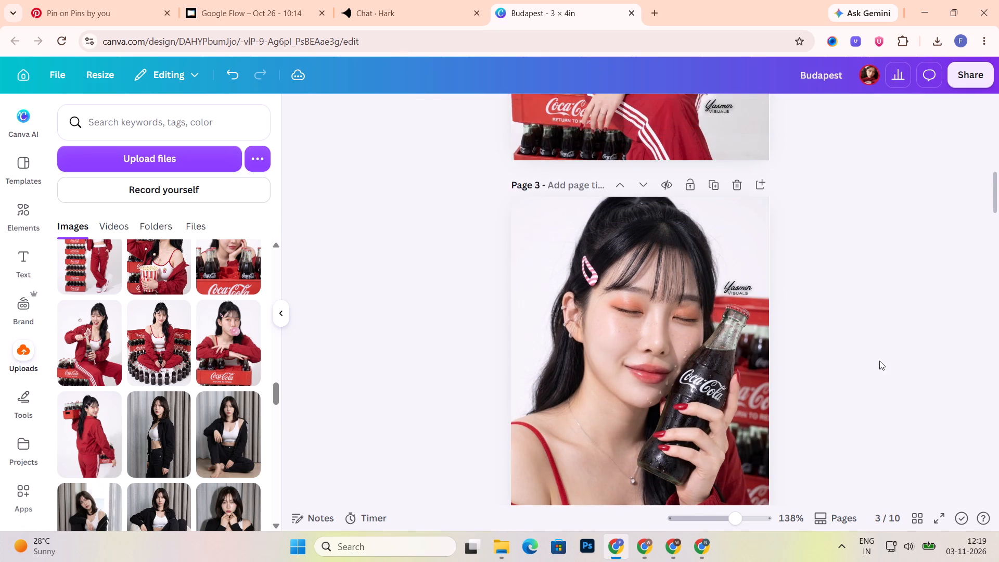
# Add the copied watermark to page 4 and place it near the bottom between the stacked crates and the woman's legs.
pyautogui.scroll(-5, 878, 362)
pyautogui.hotkey('ctrl', 'v')
pyautogui.scroll(-3, 876, 361)
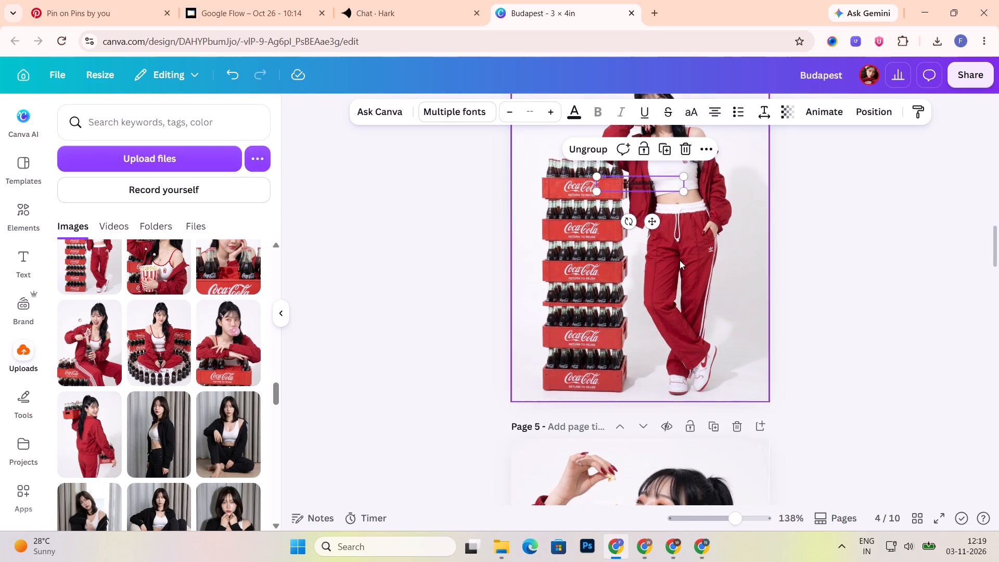
pyautogui.moveTo(642, 181); pyautogui.dragTo(648, 343)
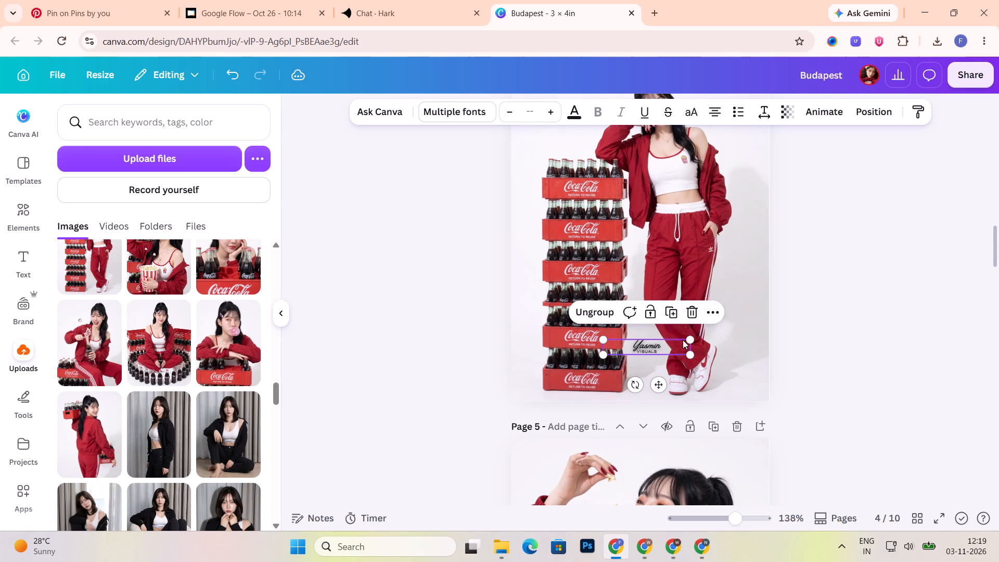
pyautogui.click(876, 320)
# Add the copied watermark to page 5 and place it at the photo's top between the raised hand and the hair.
pyautogui.scroll(-5, 872, 318)
pyautogui.hotkey('ctrl', 'v')
pyautogui.scroll(1, 866, 320)
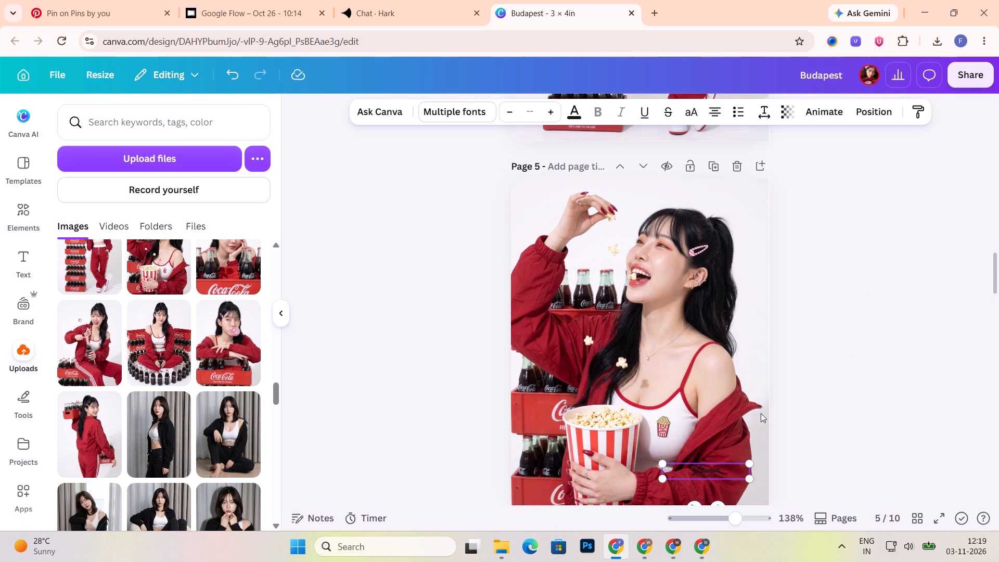
pyautogui.moveTo(709, 472); pyautogui.dragTo(643, 201)
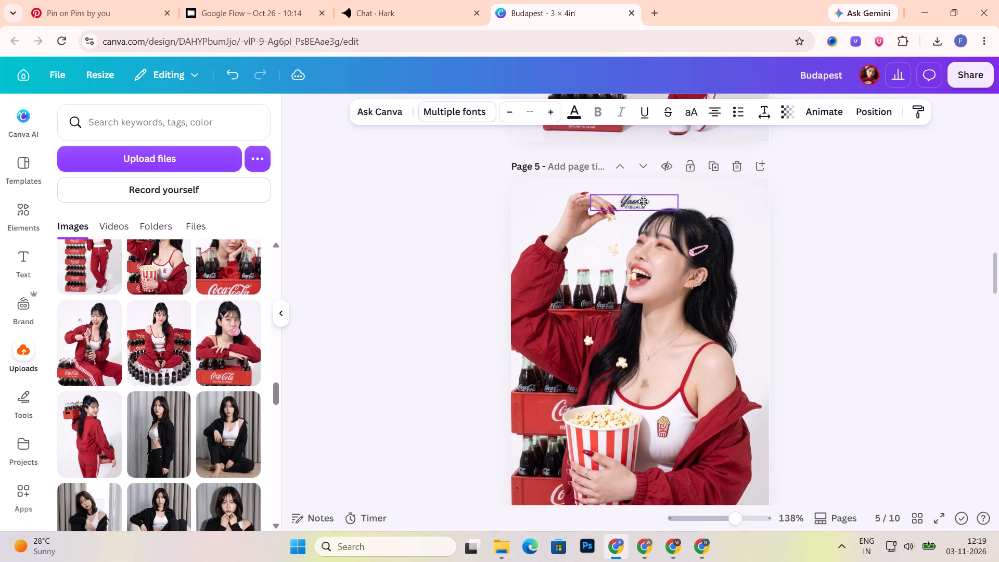
pyautogui.moveTo(643, 201); pyautogui.dragTo(667, 190)
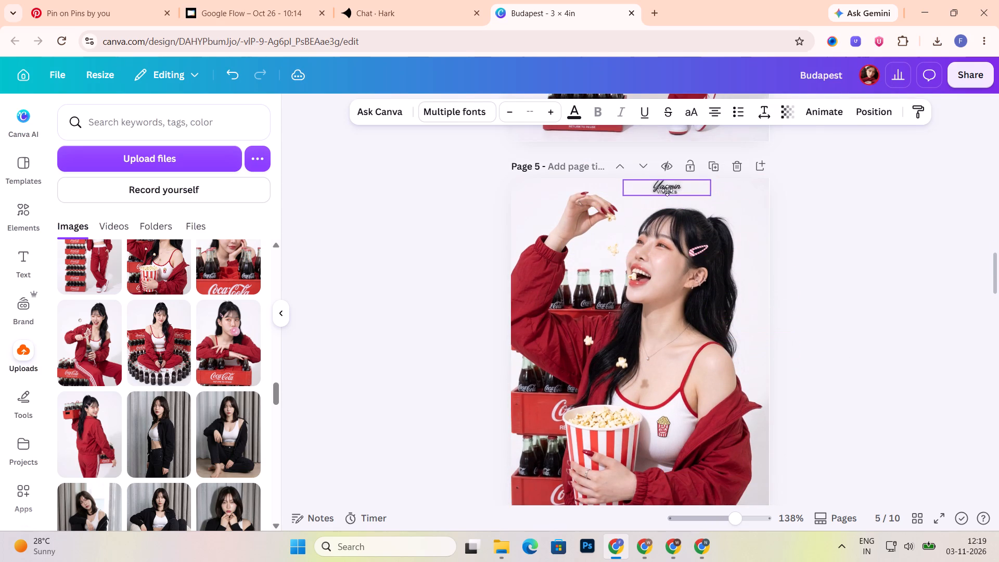
pyautogui.moveTo(667, 190); pyautogui.dragTo(648, 197)
pyautogui.click(826, 243)
# Add the copied watermark to page 6 and shift it toward the left side of the portrait.
pyautogui.scroll(-5, 861, 342)
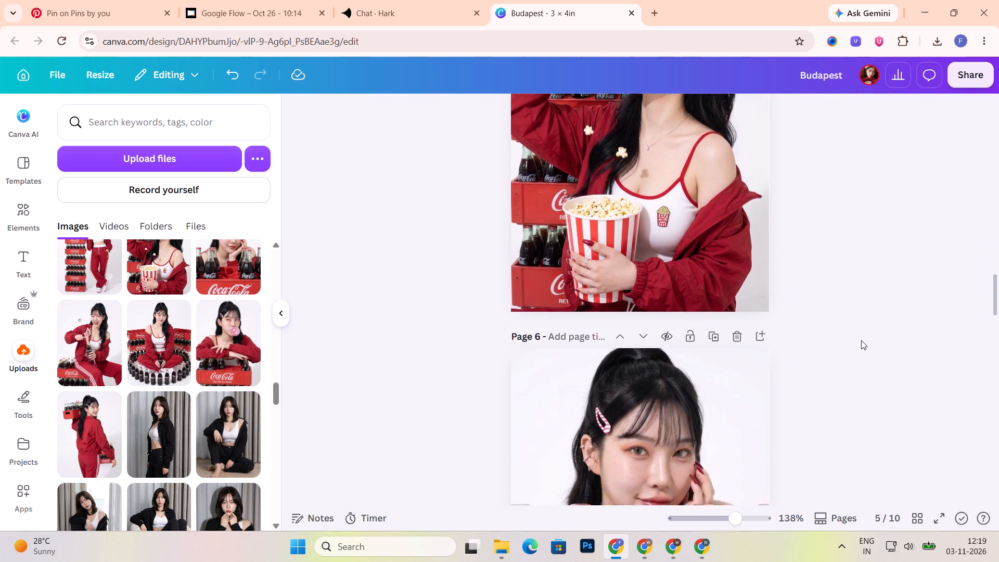
pyautogui.hotkey('ctrl', 'v')
pyautogui.moveTo(649, 367); pyautogui.dragTo(566, 364)
pyautogui.click(932, 335)
# Add the copied watermark to page 7 and move it down toward the right side of the seated photo.
pyautogui.scroll(-5, 923, 329)
pyautogui.hotkey('ctrl', 'v')
pyautogui.scroll(-2, 923, 329)
pyautogui.moveTo(643, 267); pyautogui.dragTo(729, 390)
pyautogui.click(842, 368)
# Add the copied watermark to page 8 and place it beside the woman's hair, above the right-hand stack of crates.
pyautogui.scroll(-7, 855, 305)
pyautogui.scroll(2, 851, 318)
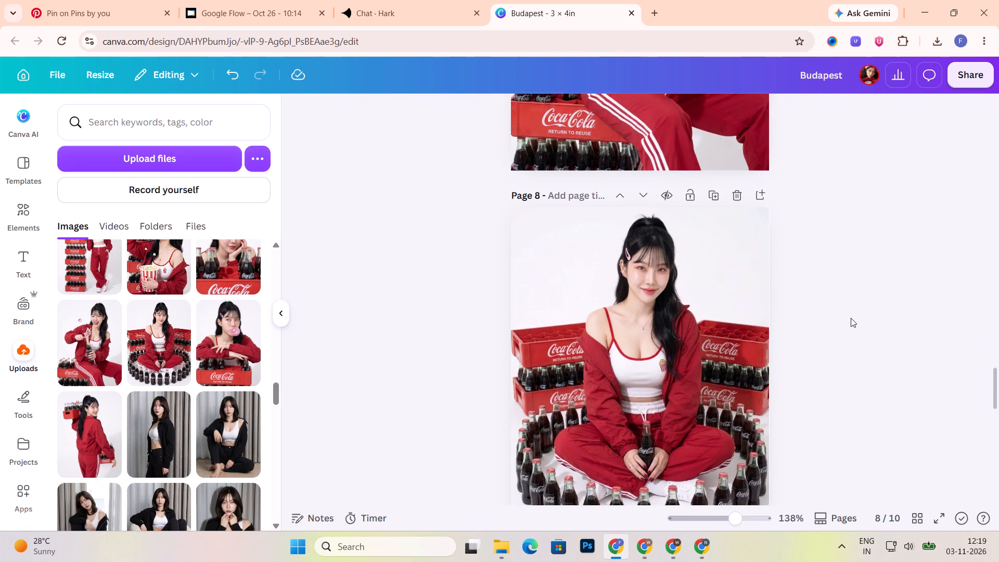
pyautogui.hotkey('ctrl', 'v')
pyautogui.moveTo(703, 499); pyautogui.dragTo(701, 339)
pyautogui.click(241, 77)
pyautogui.scroll(-2, 861, 301)
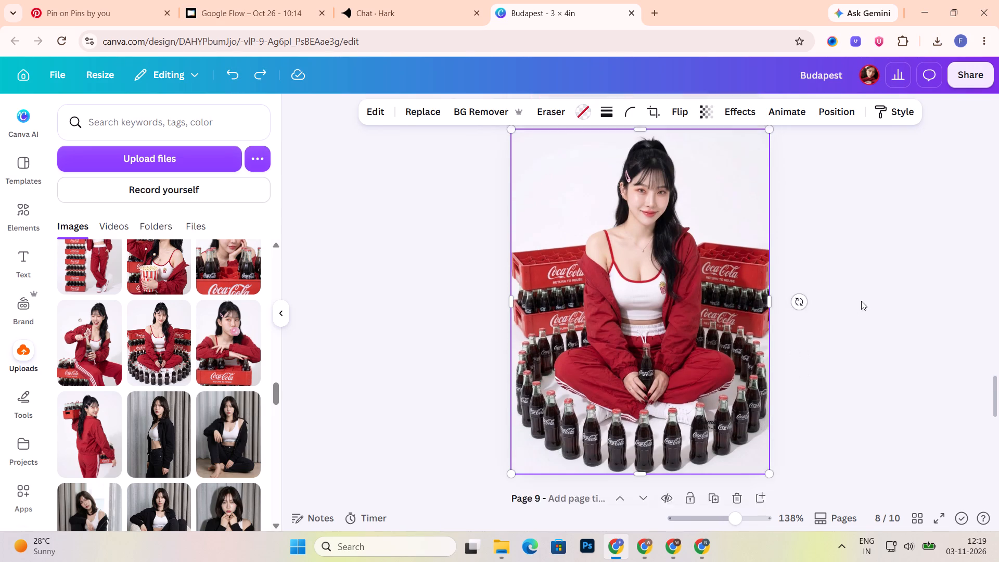
pyautogui.scroll(1, 861, 301)
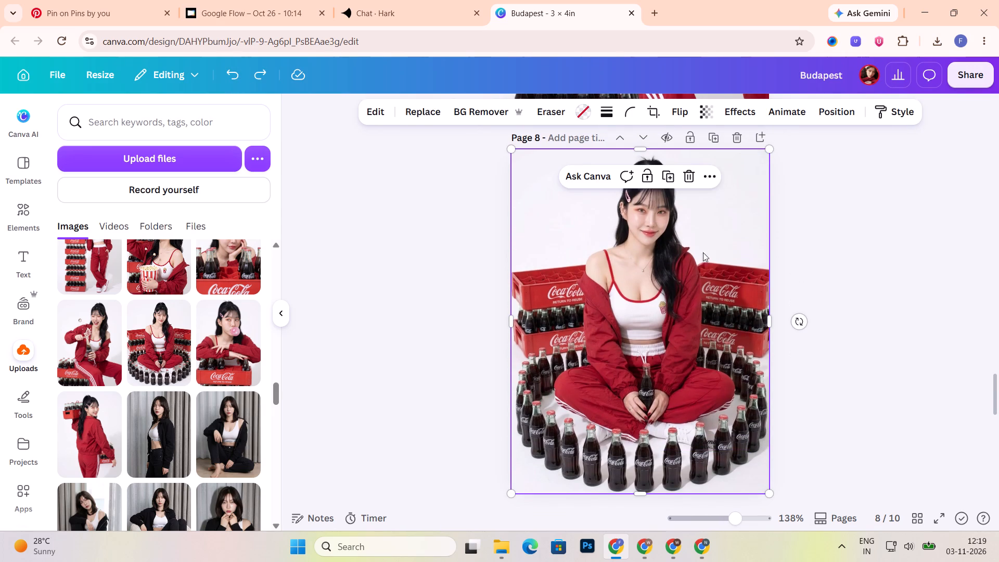
pyautogui.moveTo(716, 440); pyautogui.dragTo(703, 241)
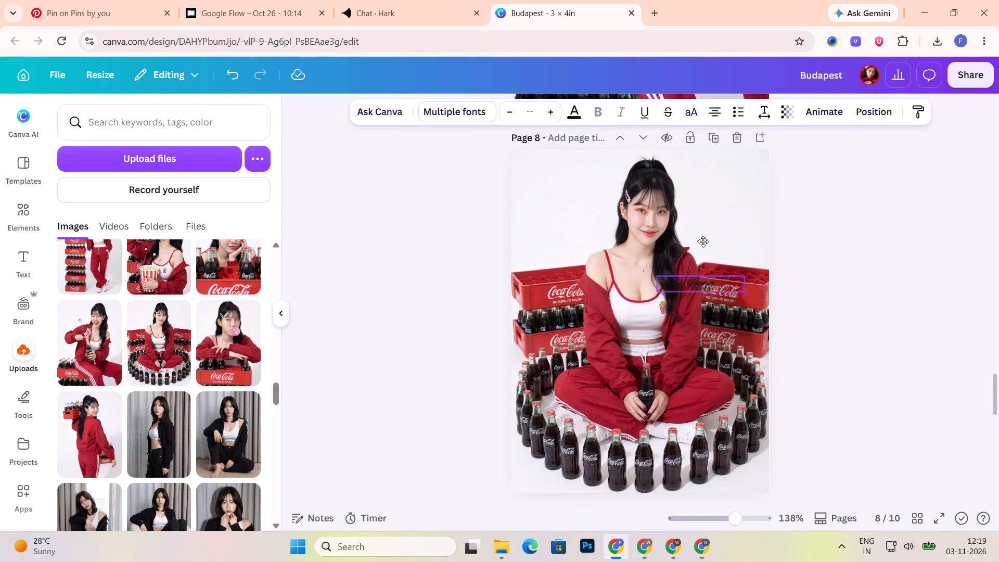
pyautogui.moveTo(703, 241); pyautogui.dragTo(721, 247)
pyautogui.click(859, 271)
# Add the copied watermark to page 9 and place it on the light background beside the pink bubble.
pyautogui.scroll(-6, 870, 270)
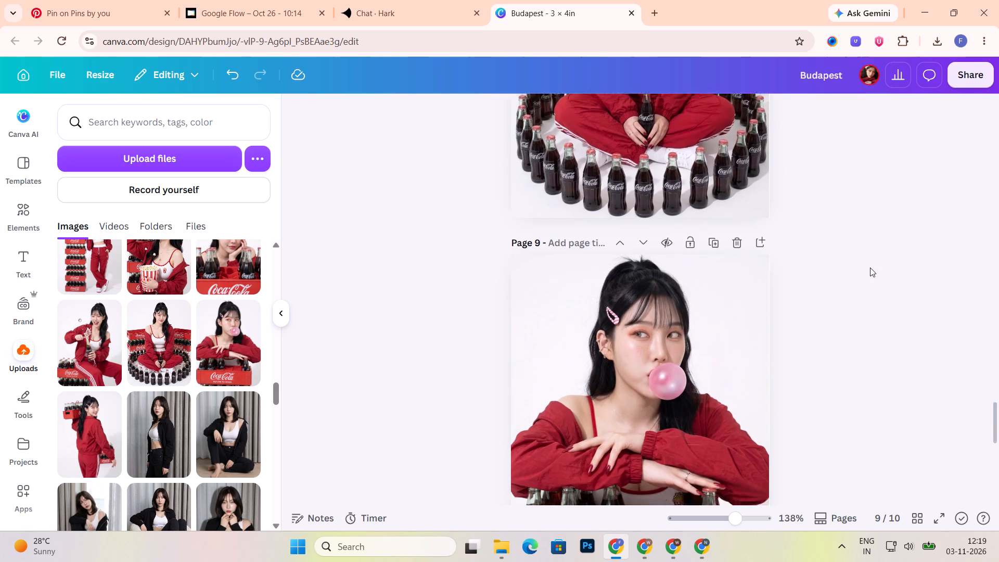
pyautogui.hotkey('ctrl', 'v')
pyautogui.moveTo(714, 434); pyautogui.dragTo(718, 262)
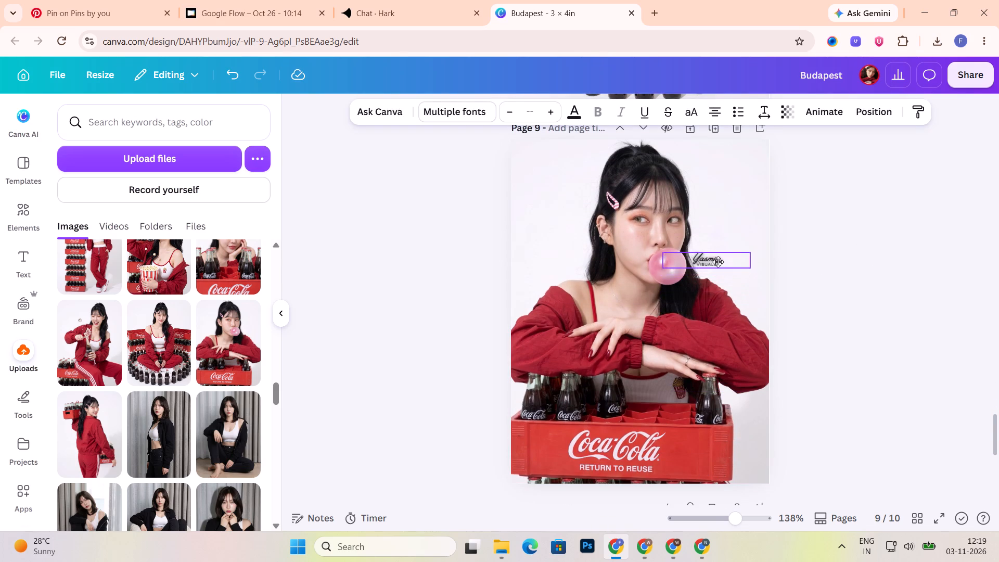
pyautogui.moveTo(718, 262); pyautogui.dragTo(719, 263)
# Add the copied watermark to page 10 and place it below the carried crate, left of the red jacket.
pyautogui.scroll(-5, 813, 303)
pyautogui.hotkey('ctrl', 'v')
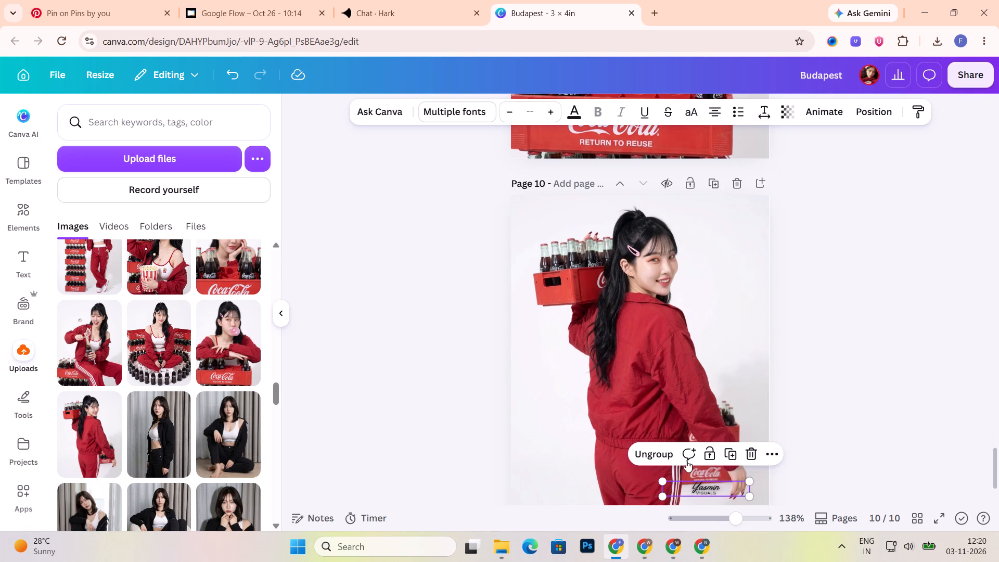
pyautogui.moveTo(716, 486); pyautogui.dragTo(580, 364)
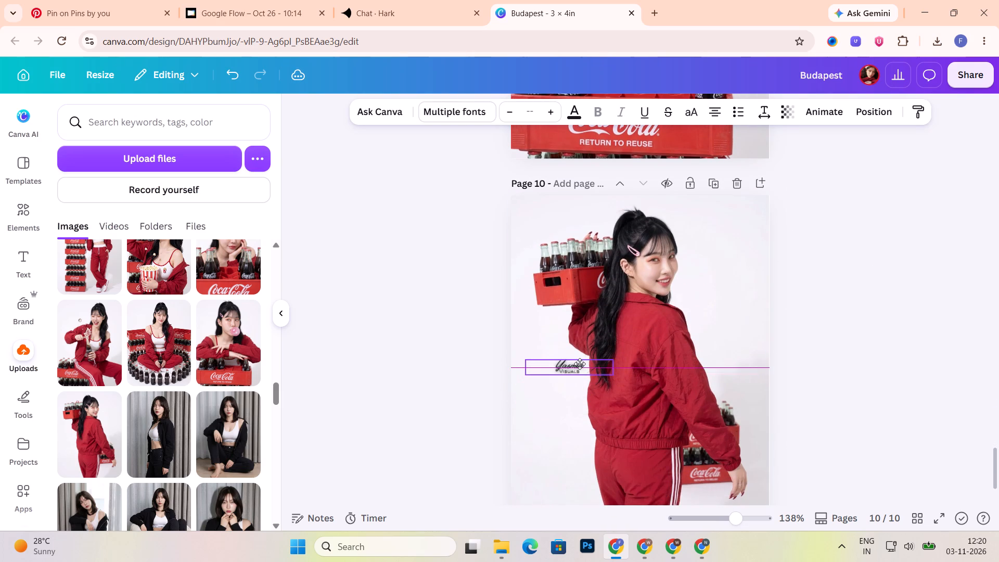
pyautogui.moveTo(580, 364); pyautogui.dragTo(578, 365)
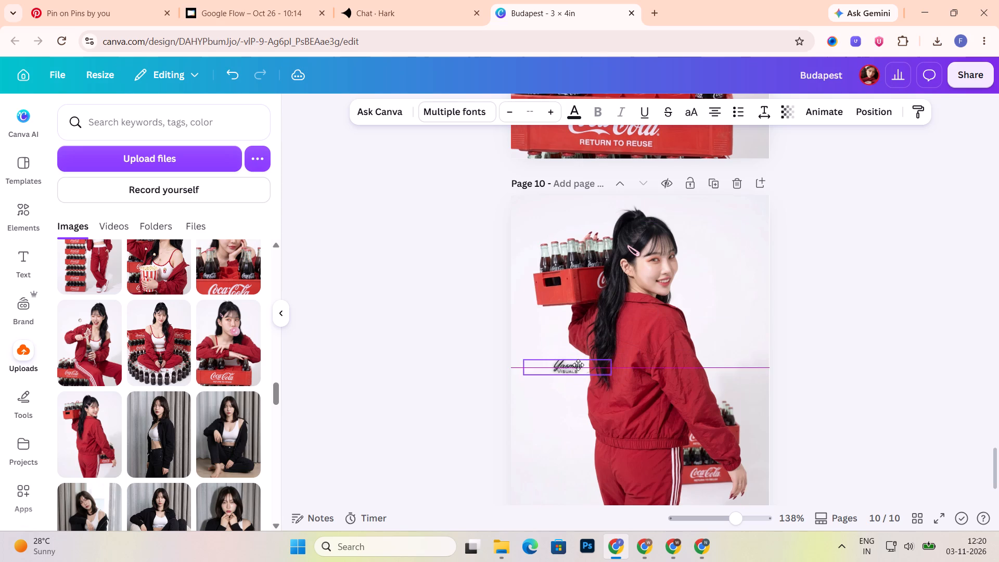
pyautogui.moveTo(578, 365); pyautogui.dragTo(579, 366)
pyautogui.click(887, 298)
# Download the watermarked Budapest design as PNG images.
pyautogui.scroll(-2, 812, 276)
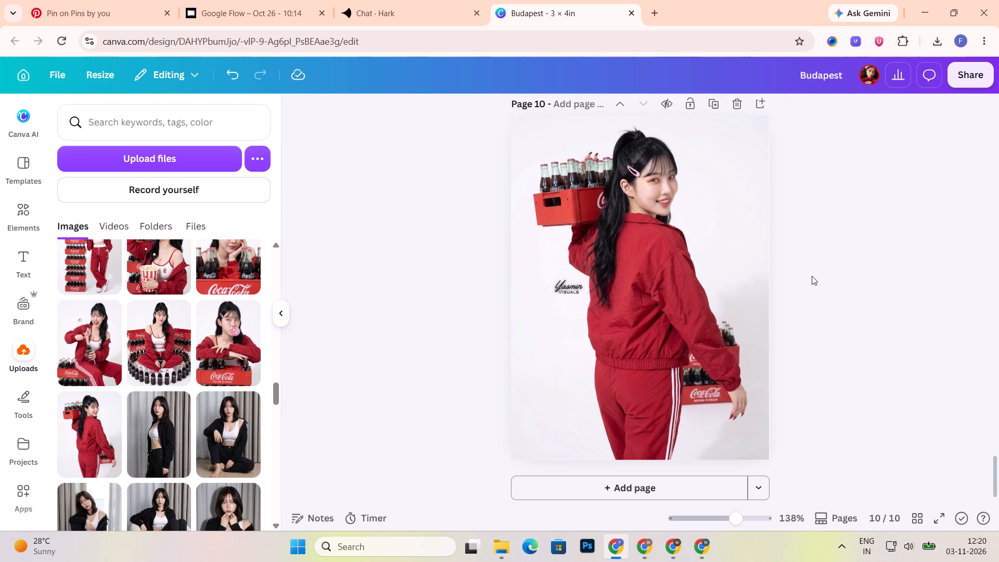
pyautogui.scroll(-3, 807, 274)
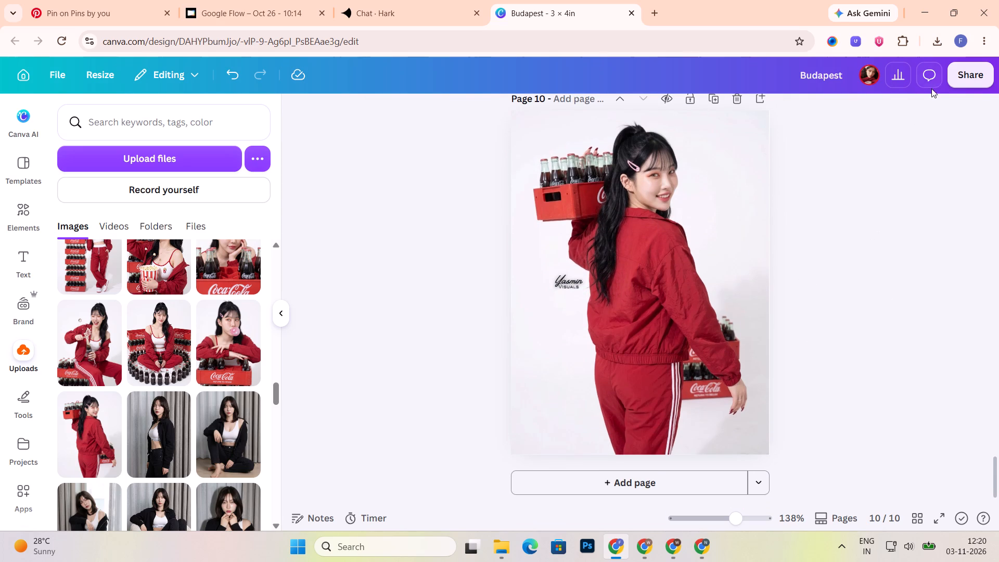
pyautogui.click(965, 76)
pyautogui.click(761, 384)
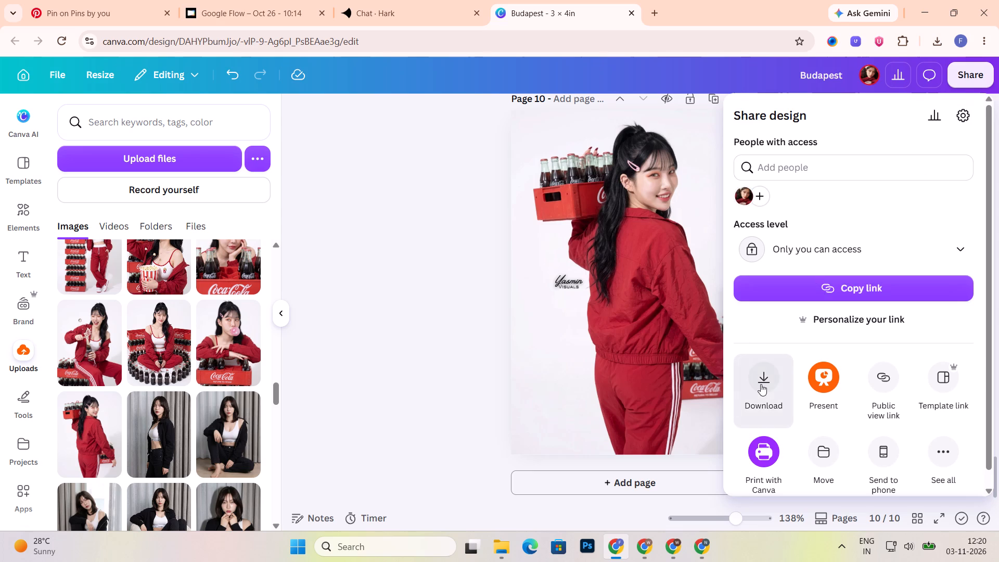
pyautogui.click(863, 419)
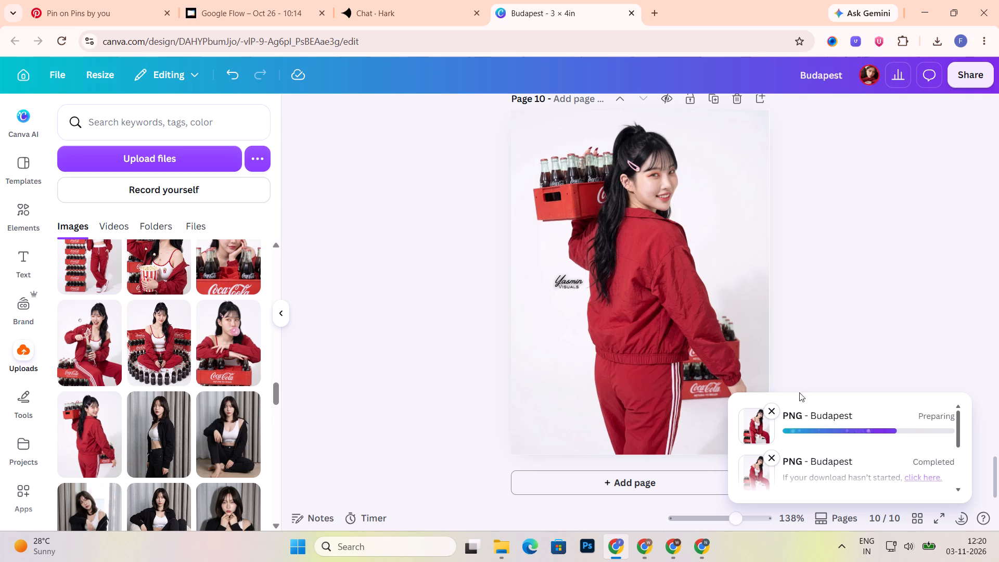
pyautogui.click(771, 410)
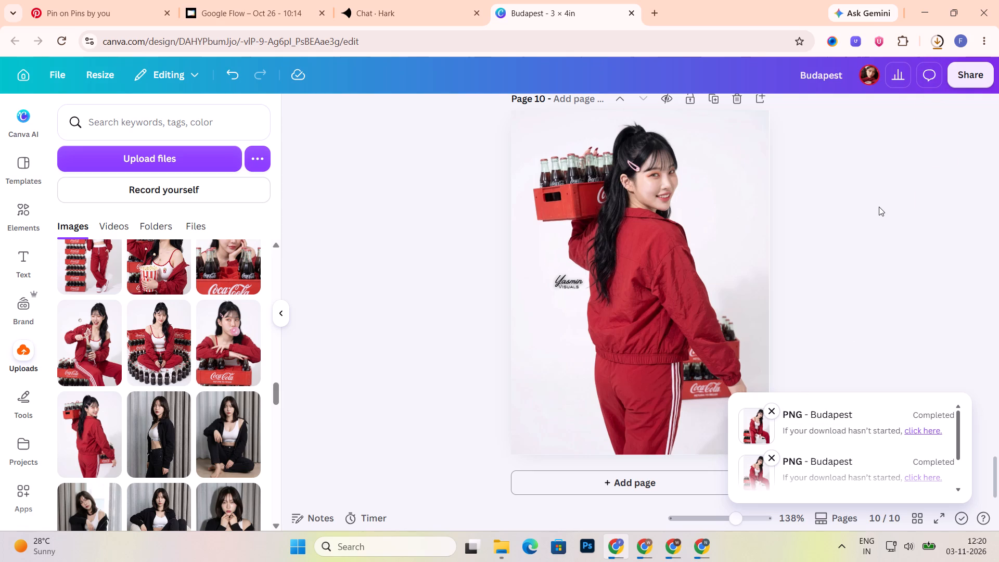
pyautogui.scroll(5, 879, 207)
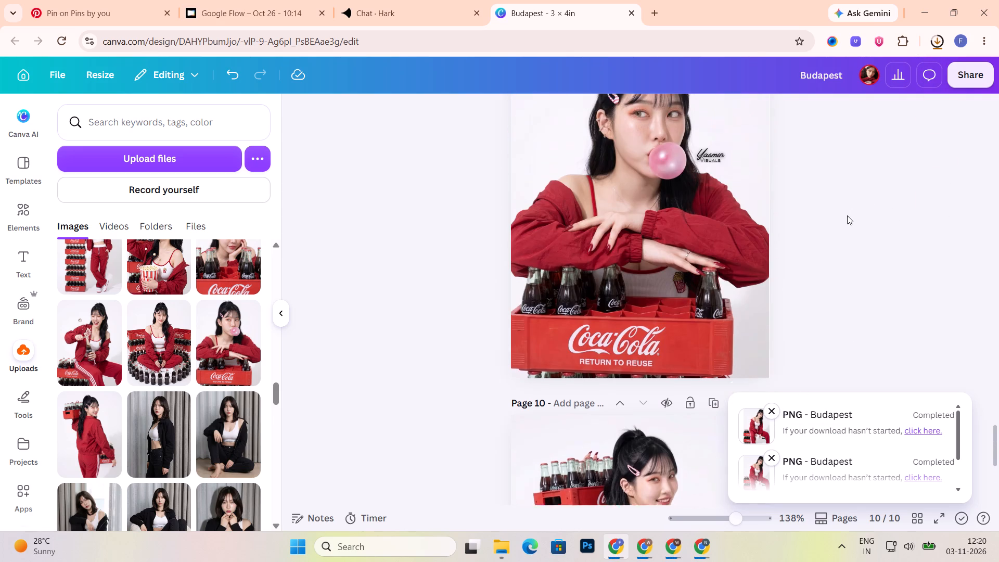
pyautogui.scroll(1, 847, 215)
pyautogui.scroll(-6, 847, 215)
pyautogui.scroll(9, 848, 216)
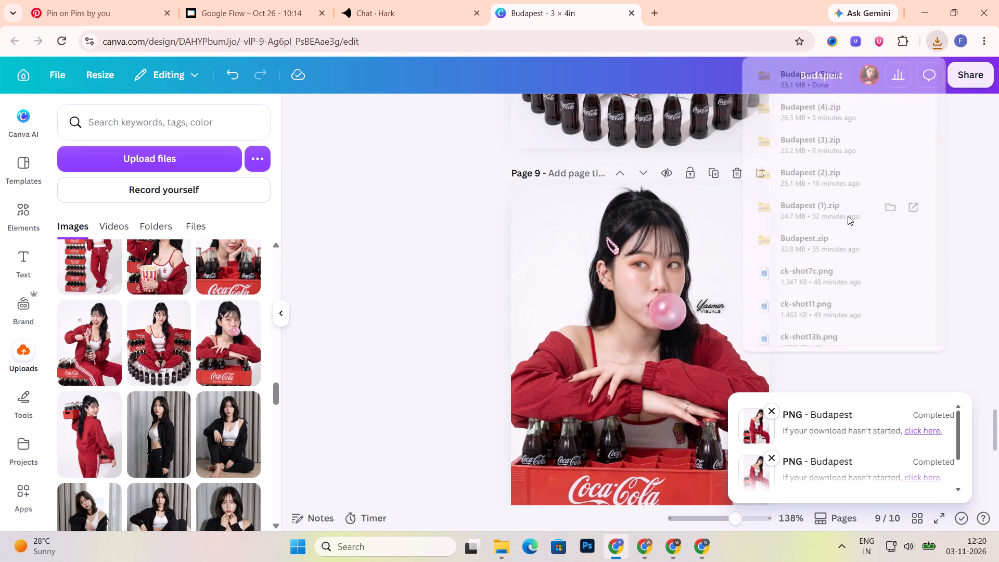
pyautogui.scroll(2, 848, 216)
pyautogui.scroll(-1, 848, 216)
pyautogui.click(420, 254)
# Delete the Yasmin Visuals watermark from pages 10, 9, 8 and 7.
pyautogui.scroll(-5, 832, 287)
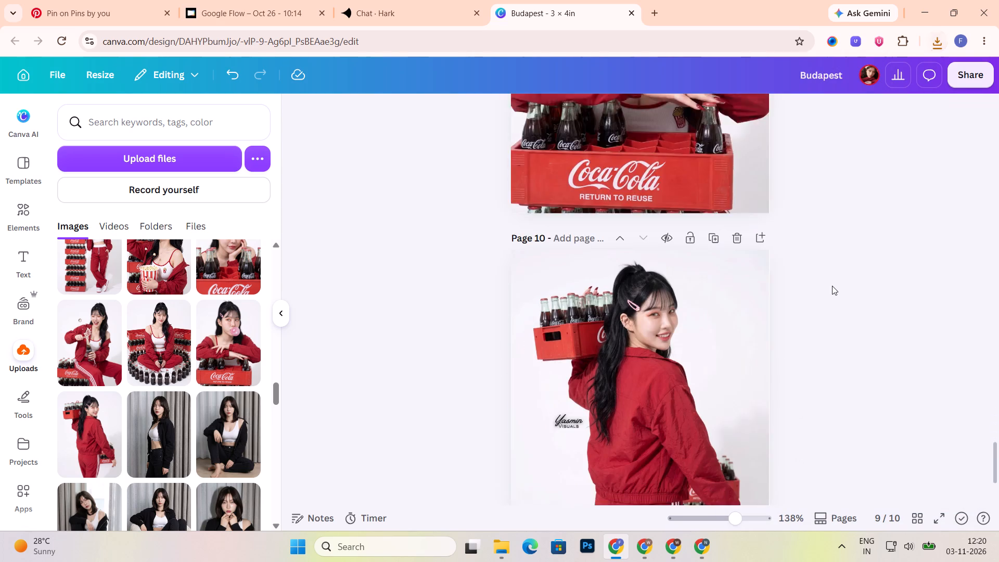
pyautogui.scroll(-8, 832, 286)
pyautogui.click(575, 288)
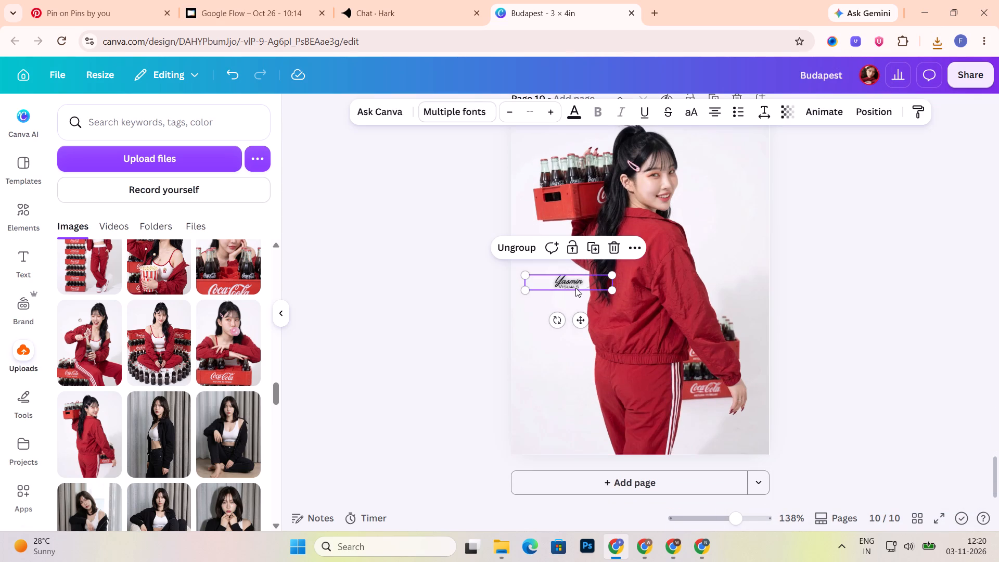
pyautogui.press('Delete')
pyautogui.scroll(5, 787, 270)
pyautogui.click(713, 182)
pyautogui.press('Delete')
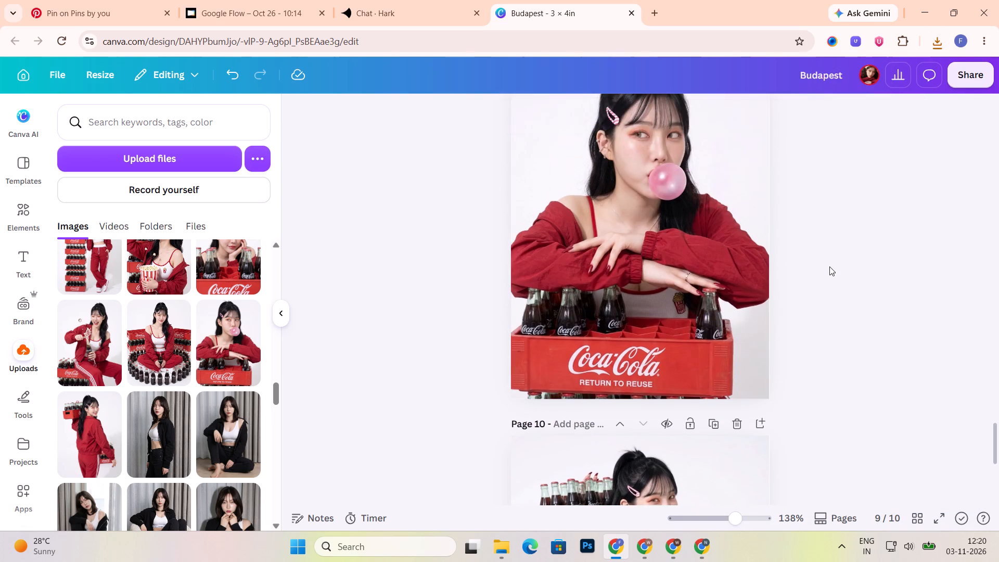
pyautogui.scroll(7, 829, 266)
pyautogui.click(727, 231)
pyautogui.press('Delete')
pyautogui.scroll(4, 861, 261)
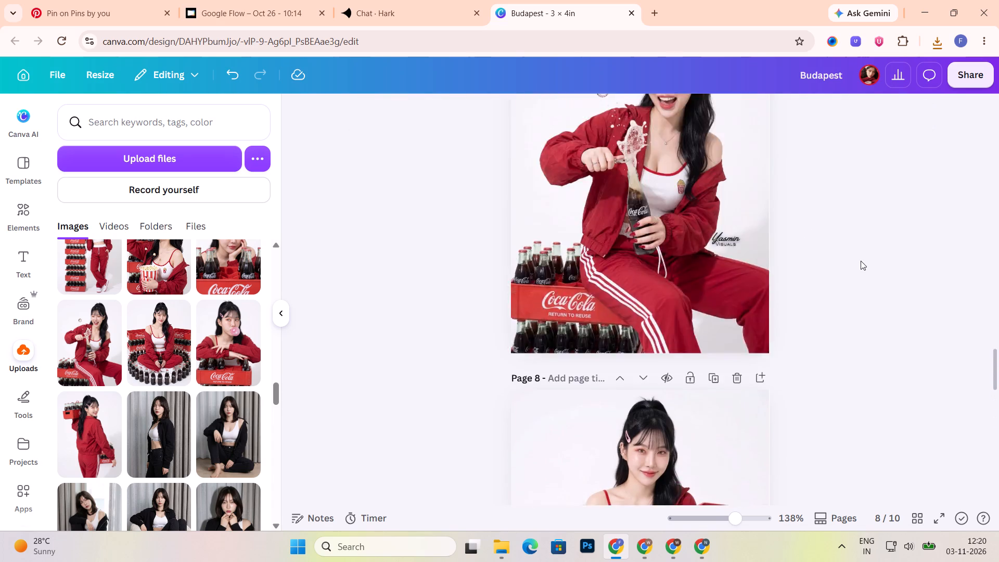
pyautogui.scroll(2, 861, 261)
pyautogui.click(728, 370)
pyautogui.press('Delete')
# Delete the Yasmin Visuals watermark from pages 6, 5 and 4.
pyautogui.scroll(6, 868, 300)
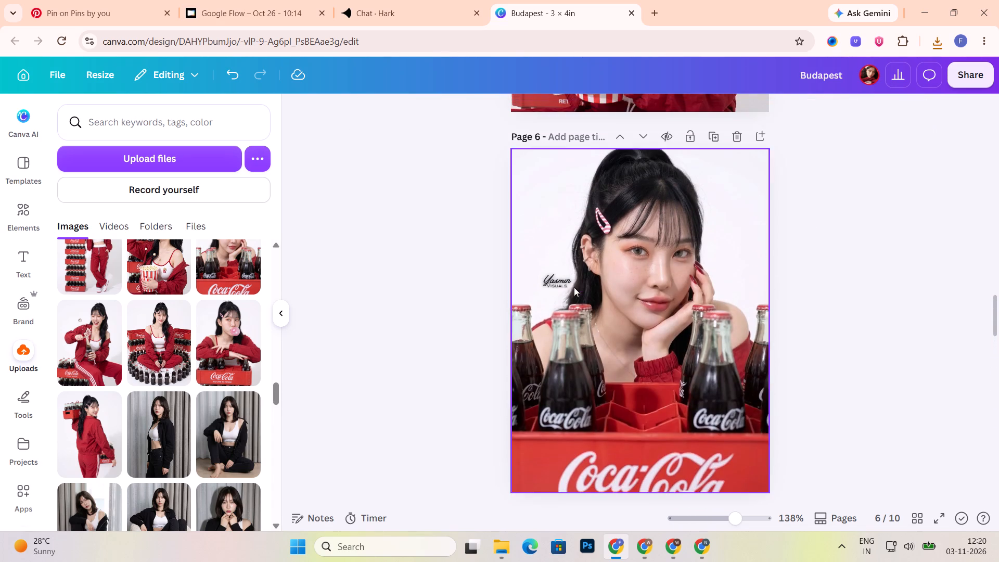
pyautogui.click(553, 284)
pyautogui.press('Delete')
pyautogui.scroll(5, 853, 284)
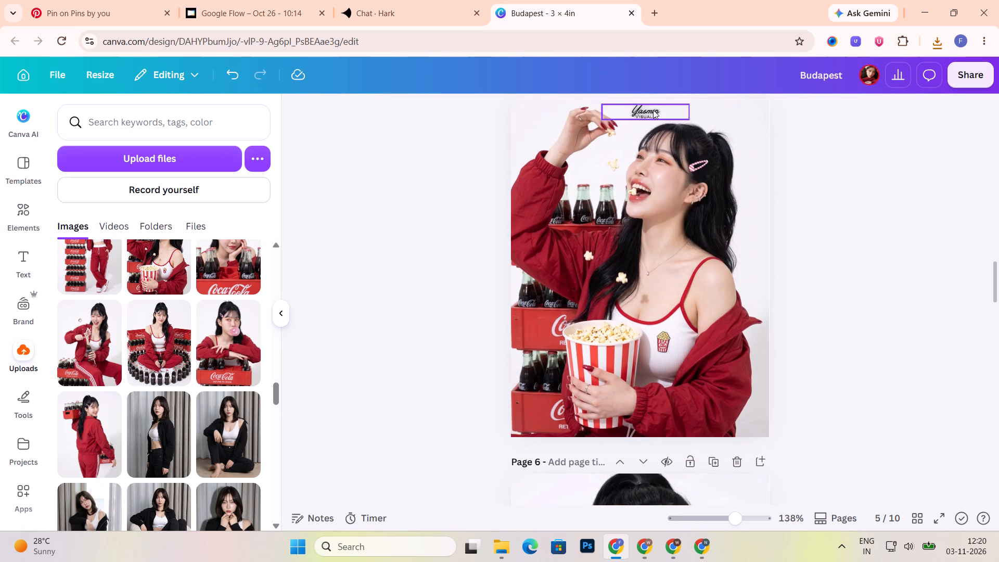
pyautogui.click(653, 110)
pyautogui.press('Delete')
pyautogui.scroll(6, 886, 295)
pyautogui.click(654, 393)
pyautogui.press('Delete')
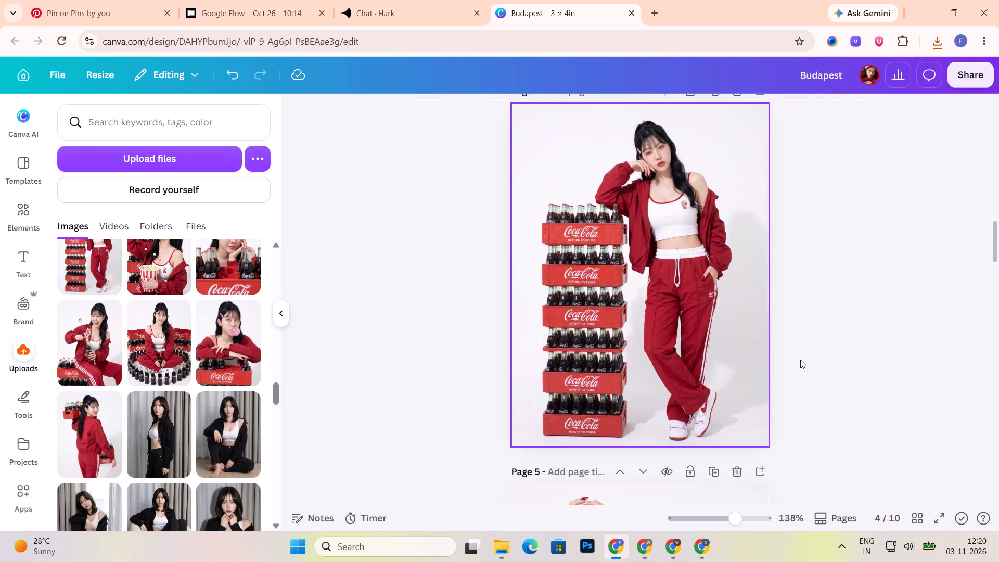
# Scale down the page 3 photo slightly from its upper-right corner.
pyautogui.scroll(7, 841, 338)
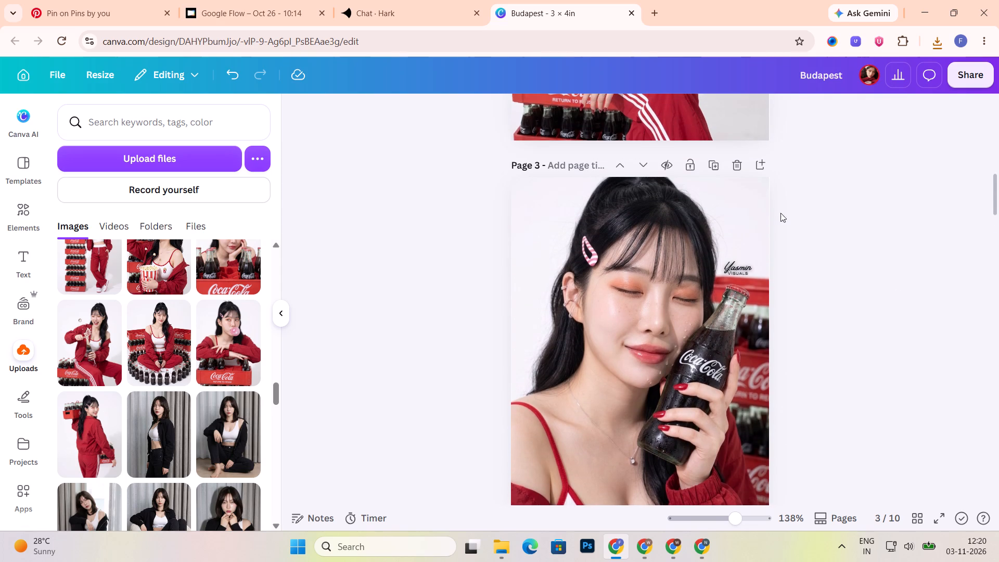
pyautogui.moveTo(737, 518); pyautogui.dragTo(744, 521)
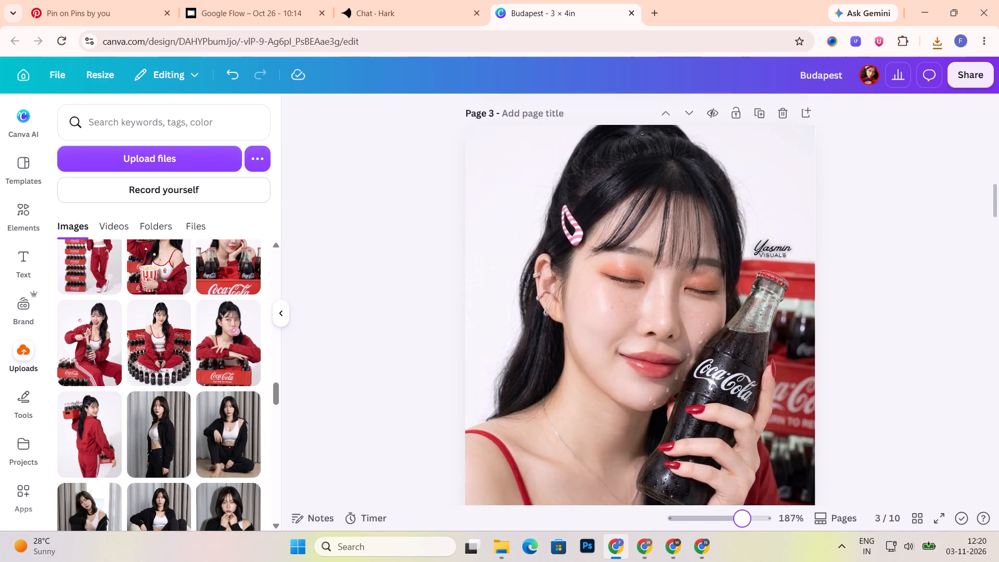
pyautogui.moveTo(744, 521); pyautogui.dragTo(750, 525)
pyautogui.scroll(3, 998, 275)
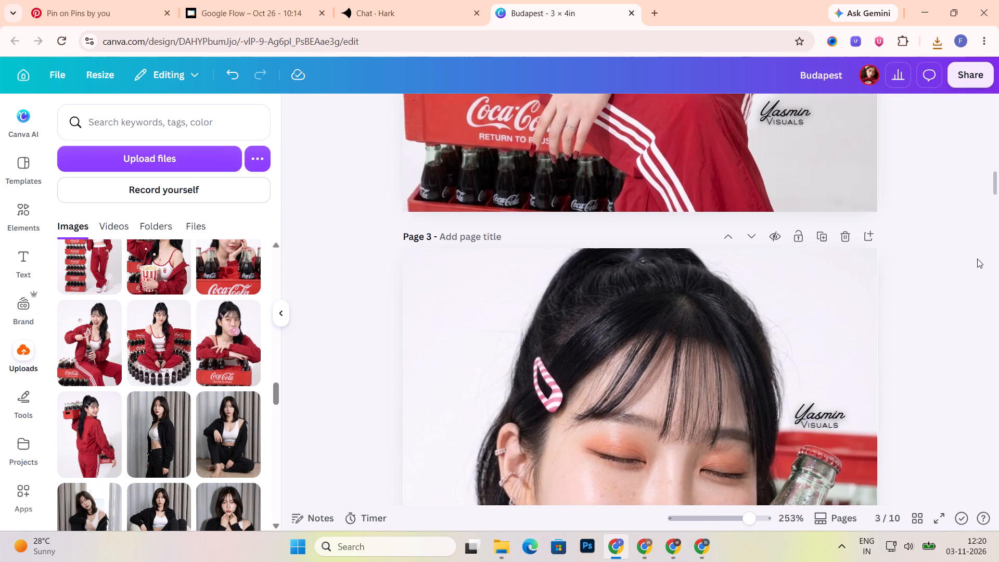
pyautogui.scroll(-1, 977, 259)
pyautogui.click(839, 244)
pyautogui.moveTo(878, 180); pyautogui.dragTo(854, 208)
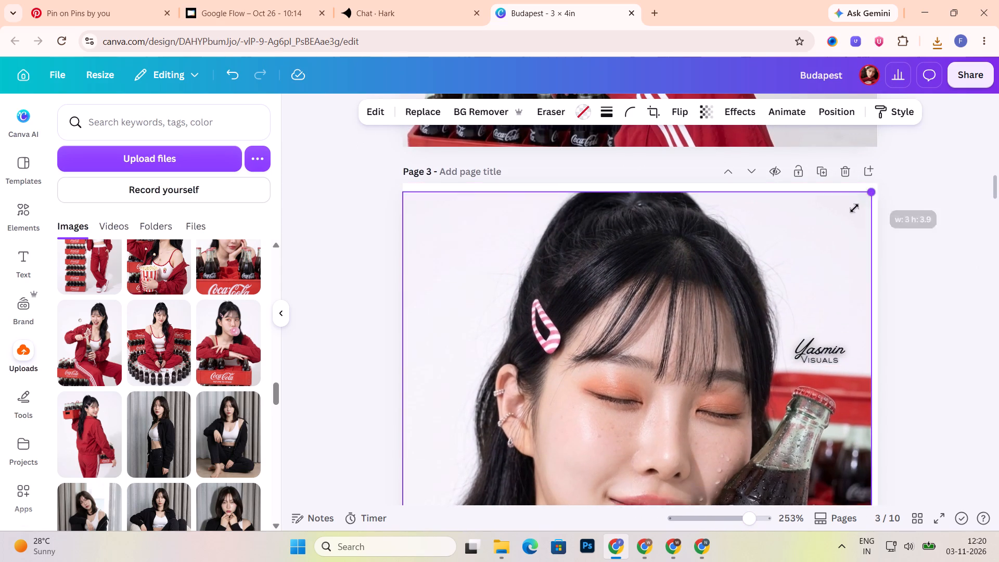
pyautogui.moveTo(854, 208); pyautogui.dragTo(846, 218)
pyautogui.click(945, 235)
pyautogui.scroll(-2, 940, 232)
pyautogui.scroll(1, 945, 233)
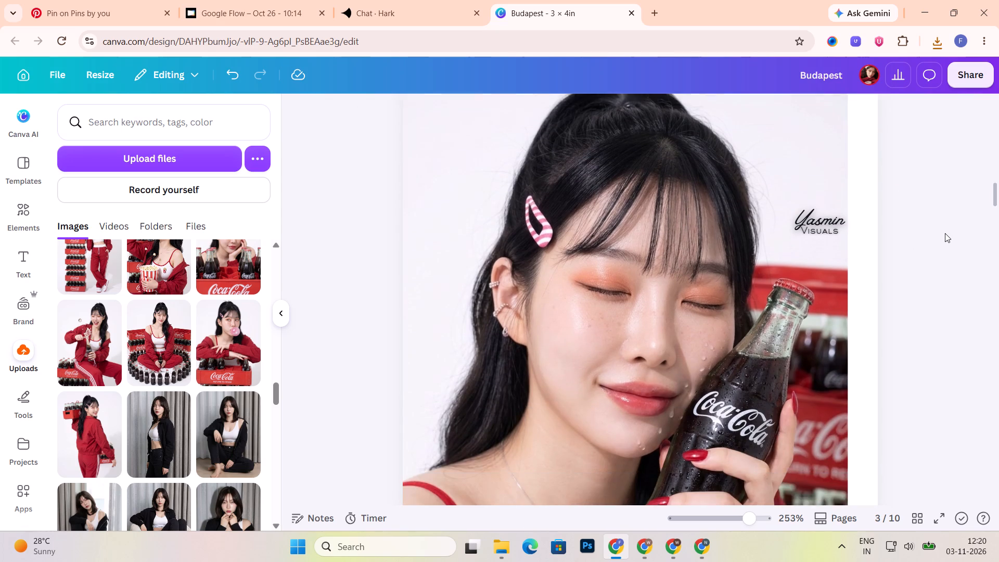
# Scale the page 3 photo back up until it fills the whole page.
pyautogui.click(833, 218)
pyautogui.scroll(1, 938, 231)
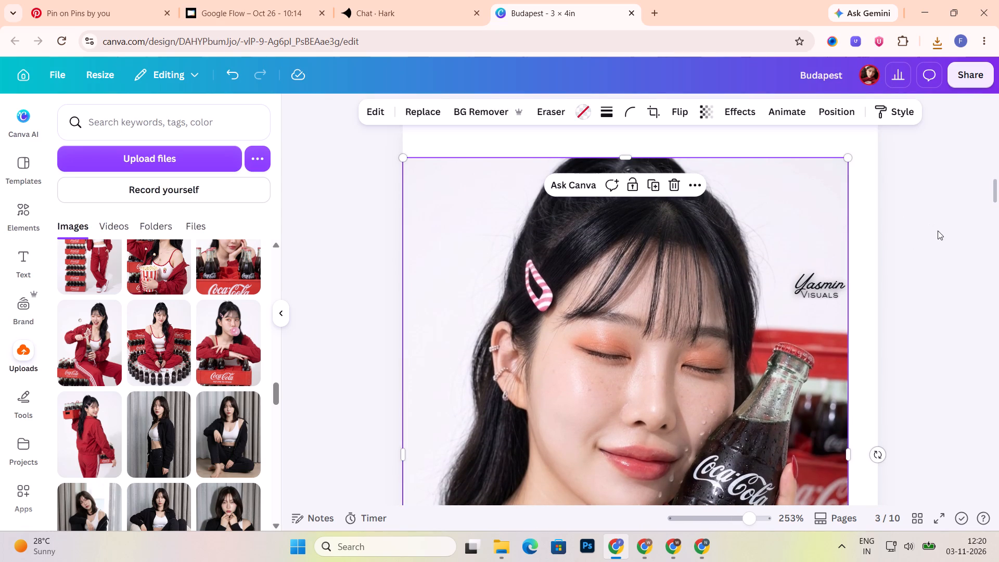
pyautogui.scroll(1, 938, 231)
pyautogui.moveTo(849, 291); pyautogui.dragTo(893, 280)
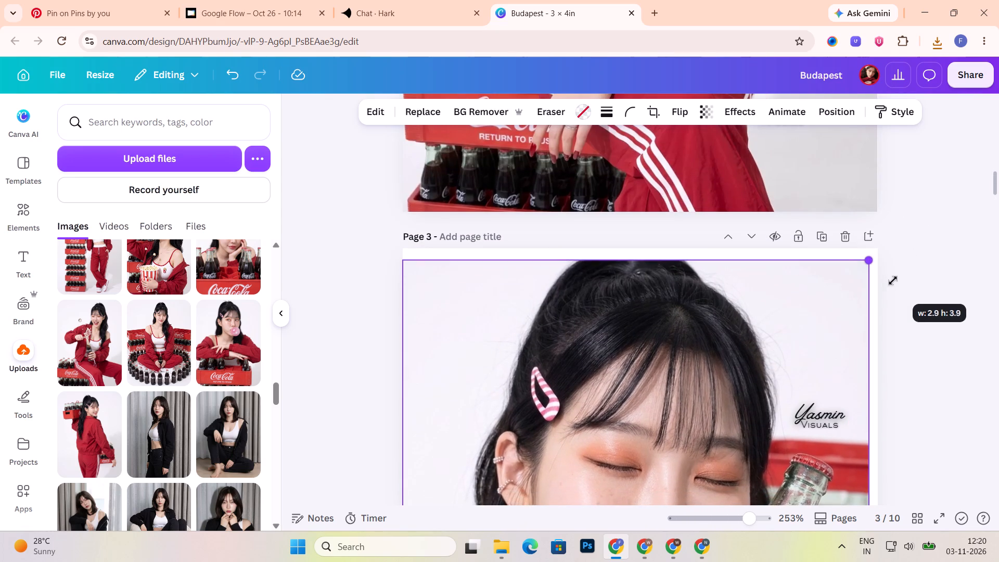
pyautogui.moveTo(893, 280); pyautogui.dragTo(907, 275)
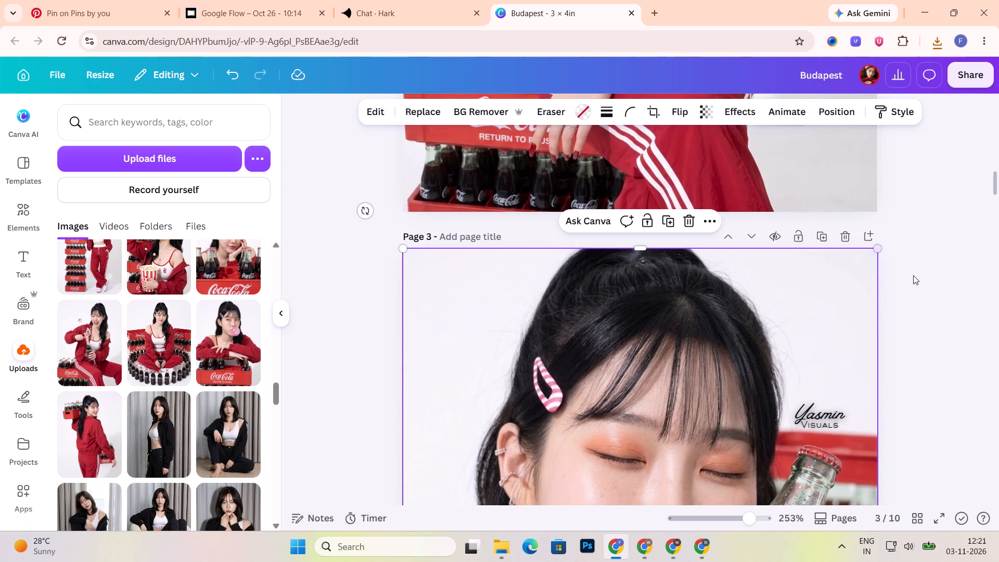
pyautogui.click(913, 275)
# Delete the Yasmin Visuals watermark from pages 2 and 3.
pyautogui.scroll(3, 953, 267)
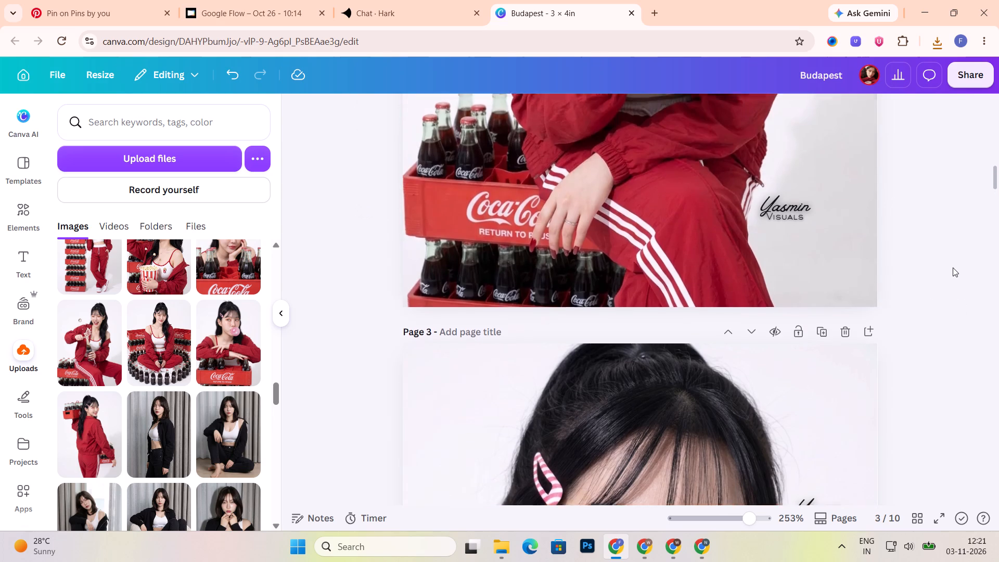
pyautogui.scroll(4, 953, 267)
pyautogui.scroll(-3, 953, 267)
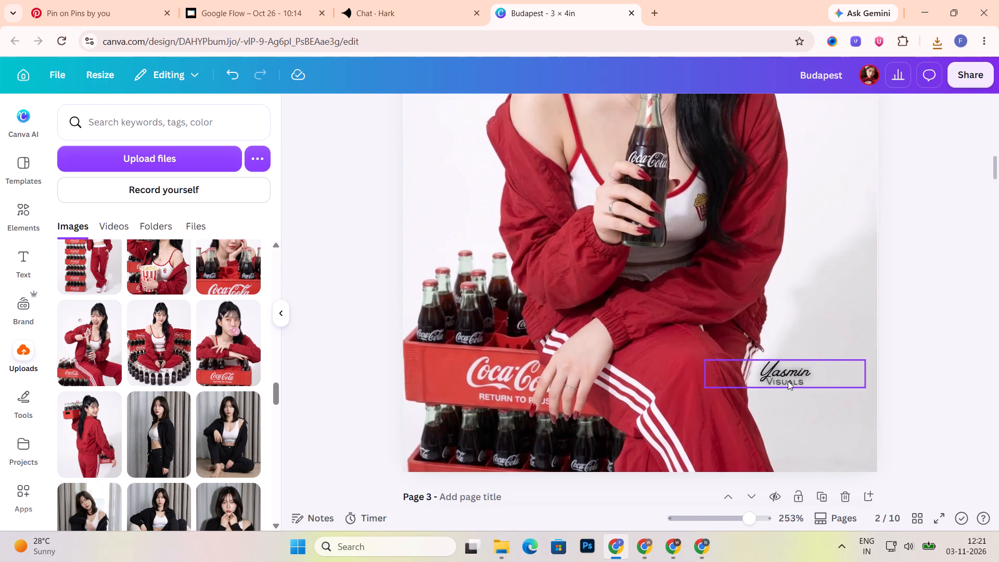
pyautogui.click(778, 384)
pyautogui.press('Delete')
pyautogui.scroll(-2, 946, 335)
pyautogui.moveTo(745, 518); pyautogui.dragTo(733, 516)
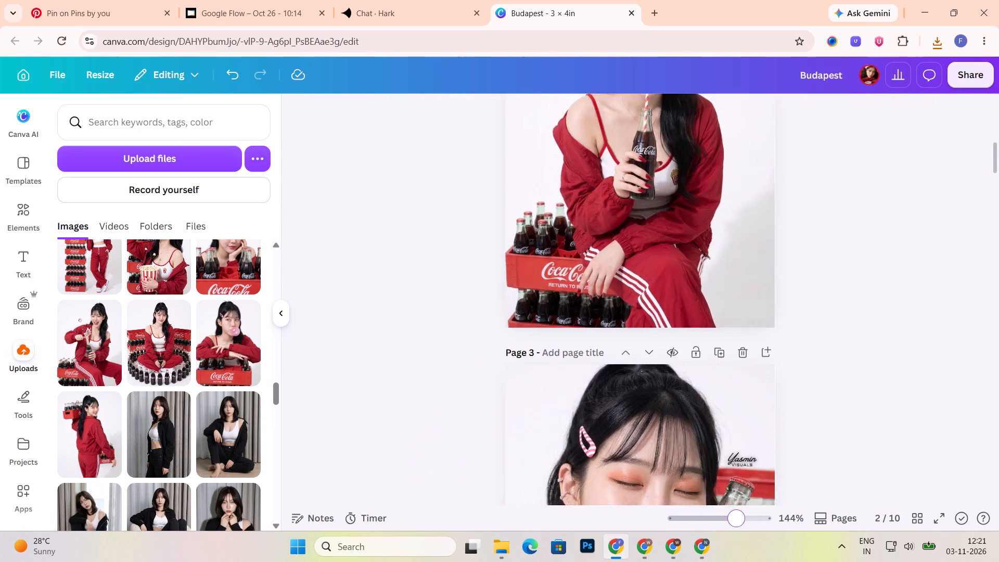
pyautogui.moveTo(733, 516); pyautogui.dragTo(732, 516)
pyautogui.click(718, 435)
pyautogui.press('Delete')
pyautogui.scroll(-7, 844, 371)
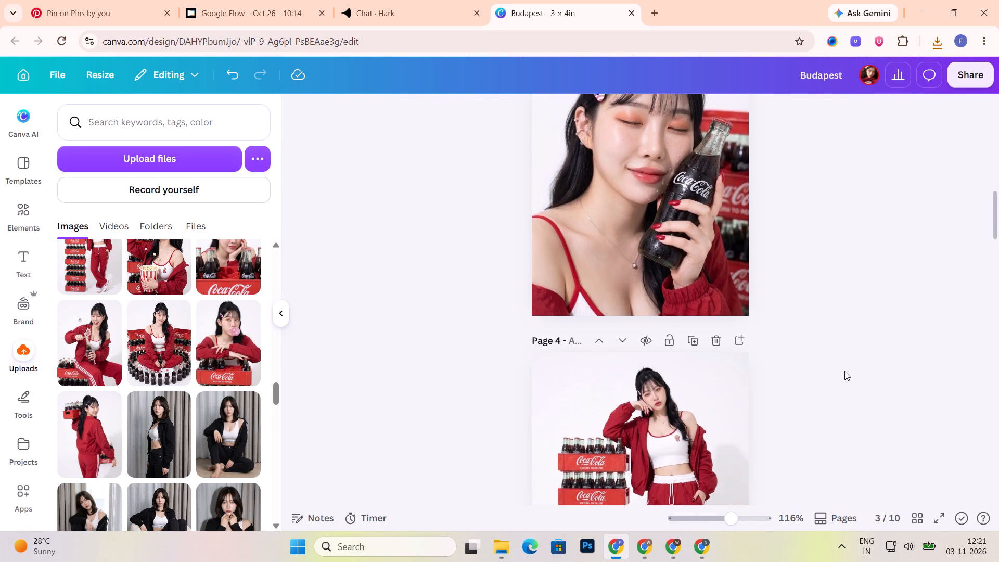
# Replace the page 1 photo with the uploaded frontal shot of the woman standing in a black jacket before grey curtains.
pyautogui.scroll(15, 844, 371)
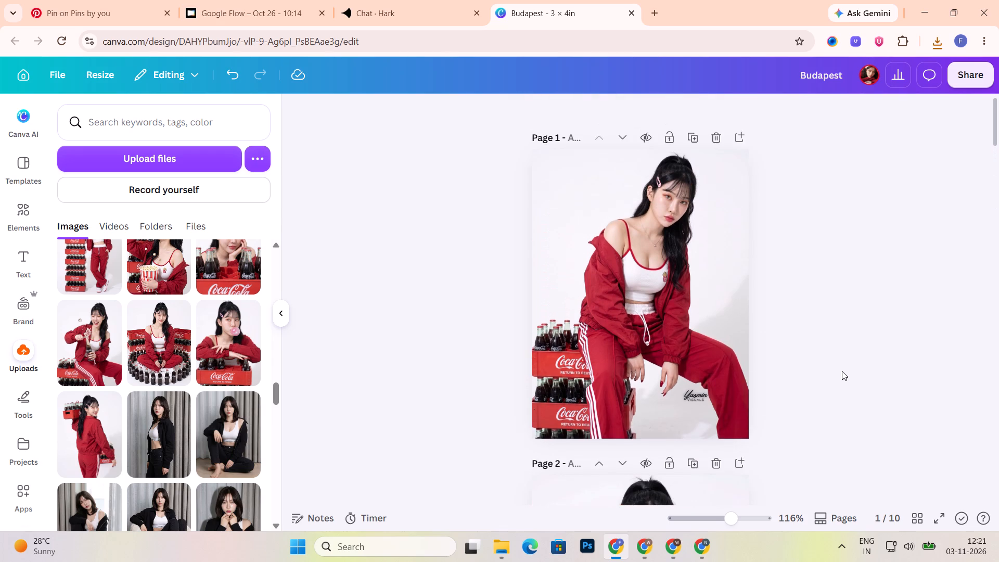
pyautogui.scroll(-1, 875, 324)
pyautogui.scroll(2, 877, 325)
pyautogui.scroll(17, 158, 356)
pyautogui.scroll(5, 203, 338)
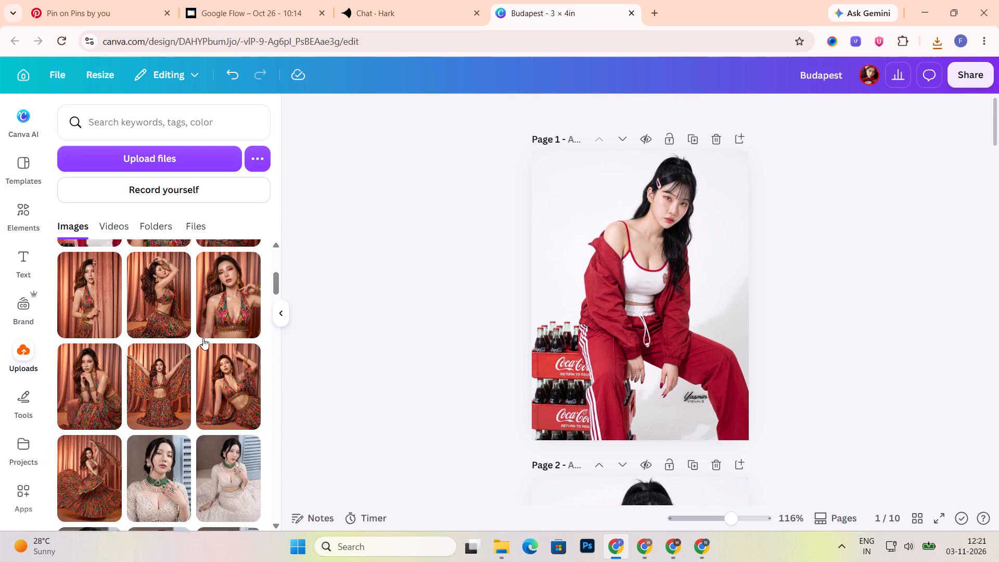
pyautogui.scroll(3, 203, 338)
pyautogui.moveTo(233, 331); pyautogui.dragTo(618, 291)
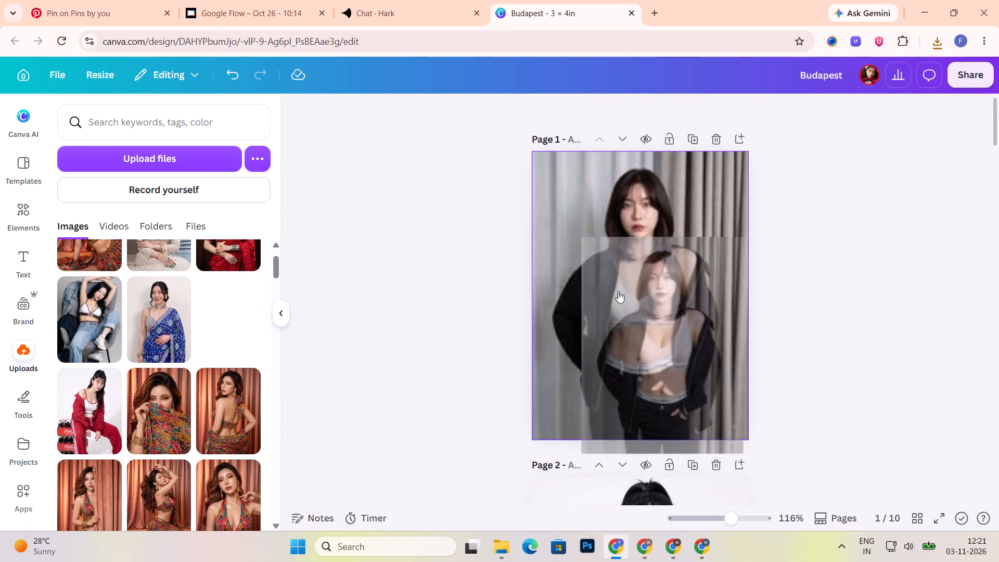
# Erase the small sparkle mark near the lower-right corner of the page 1 photo using Magic Eraser with brush size 13.
pyautogui.click(703, 259)
pyautogui.click(385, 109)
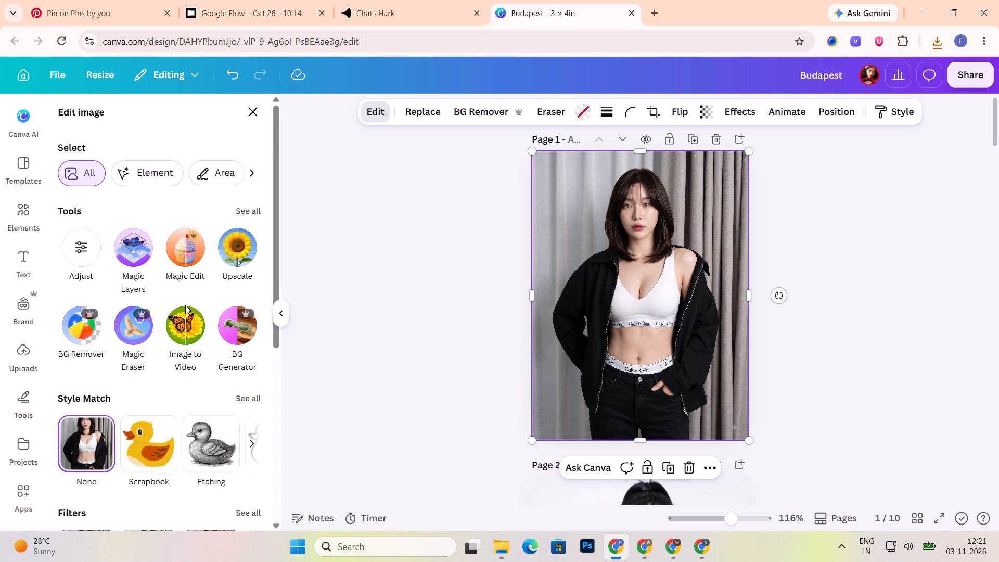
pyautogui.click(135, 323)
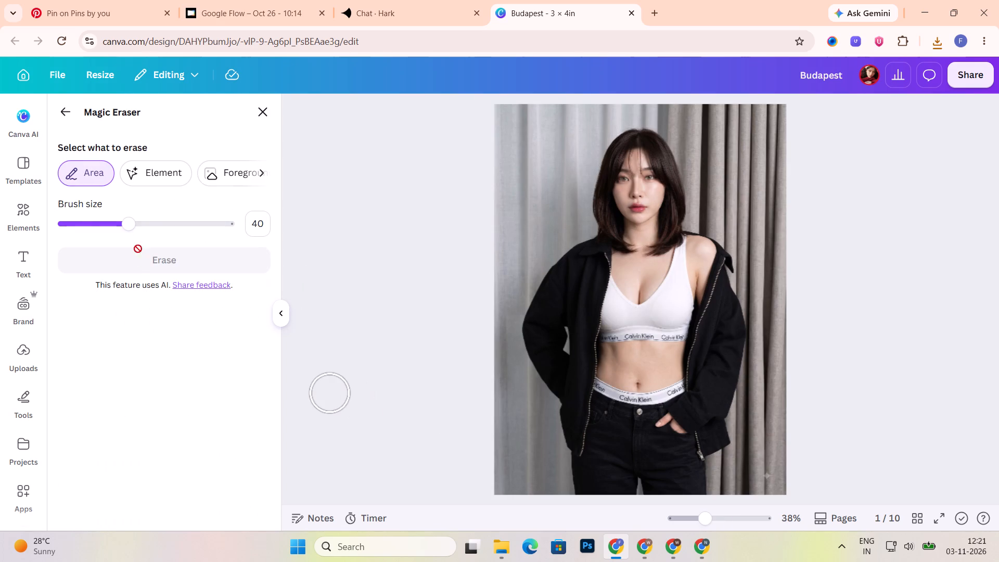
pyautogui.moveTo(126, 225); pyautogui.dragTo(84, 224)
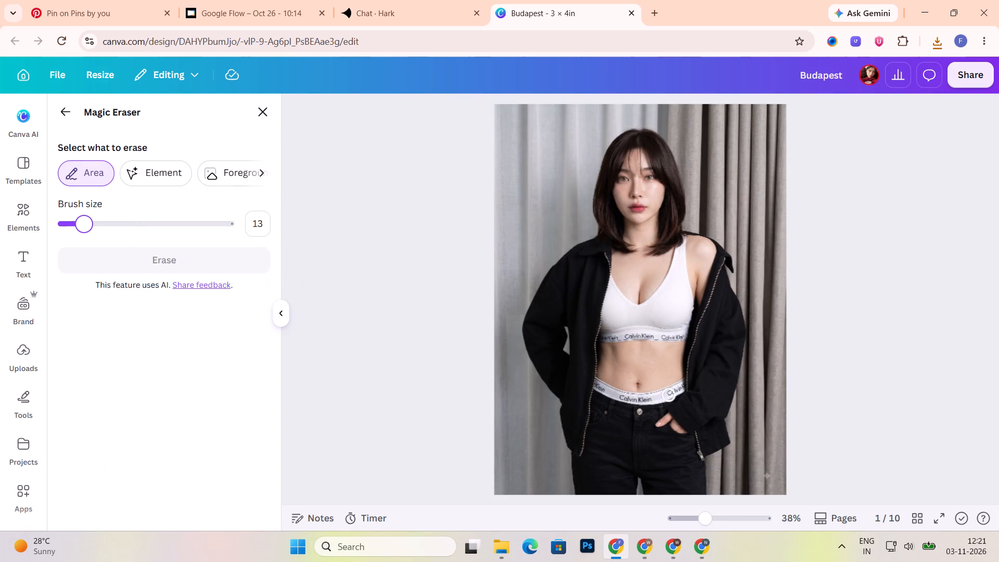
pyautogui.click(767, 476)
pyautogui.click(621, 110)
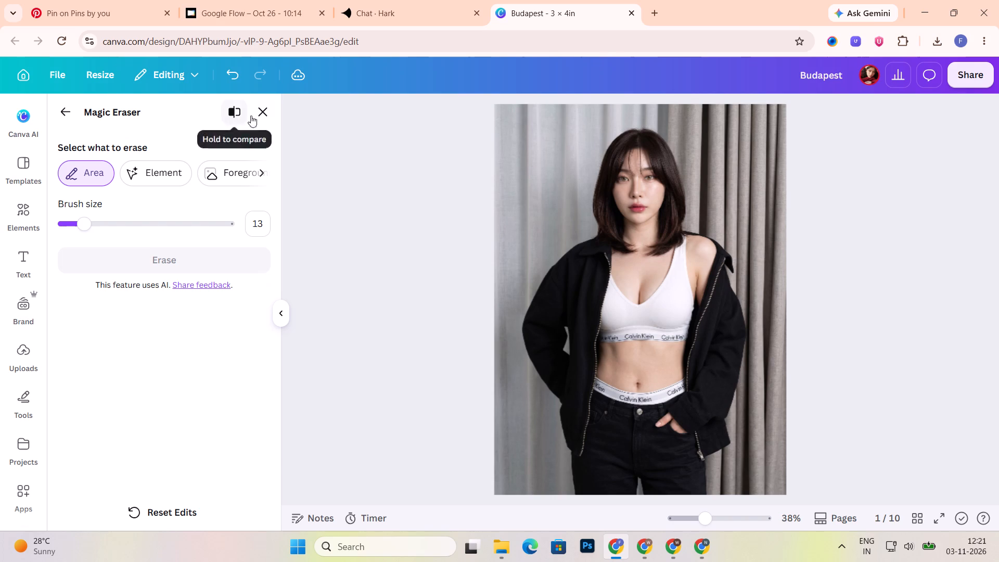
pyautogui.click(261, 112)
pyautogui.click(872, 149)
# Upscale the page 1 photo.
pyautogui.click(718, 202)
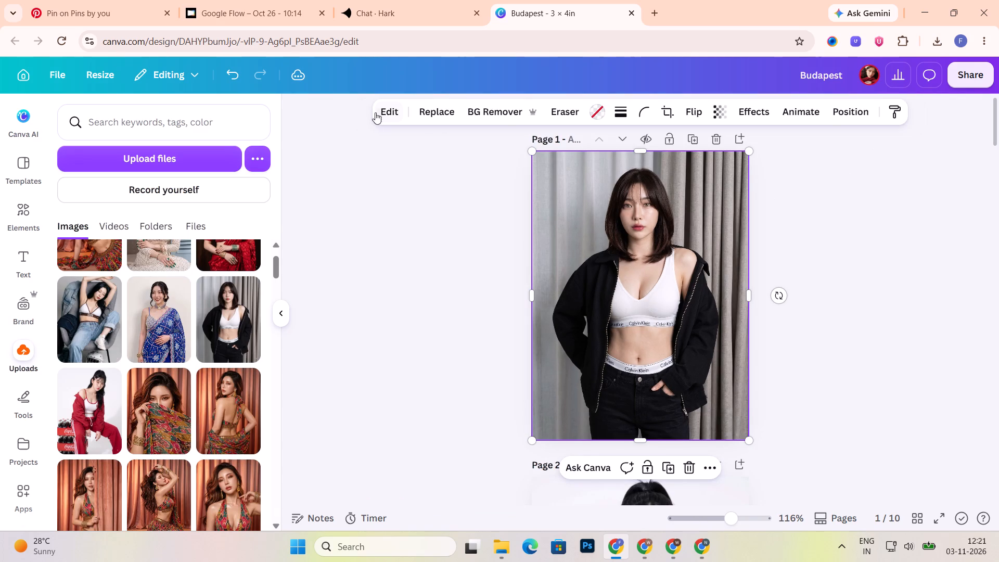
pyautogui.click(375, 112)
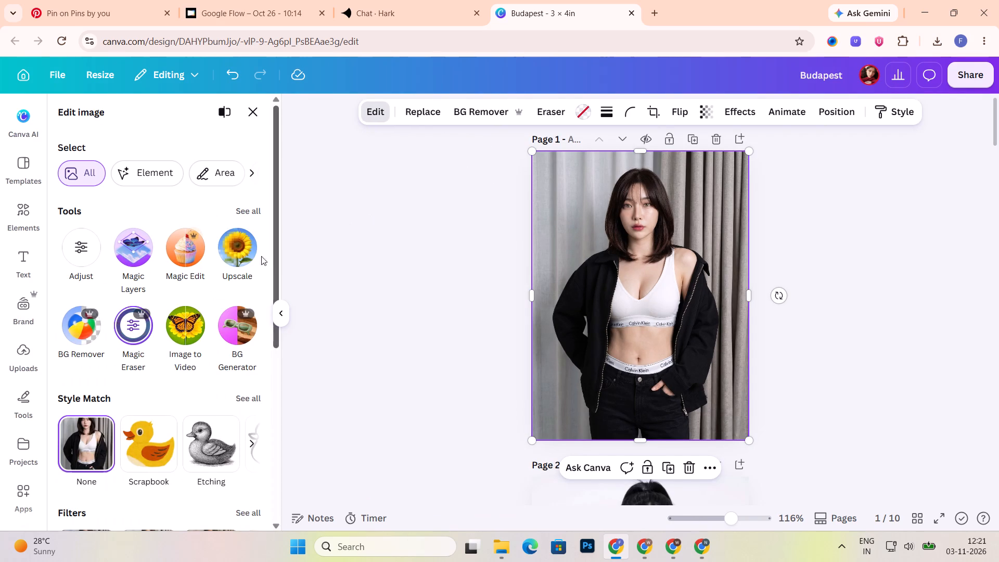
pyautogui.click(234, 252)
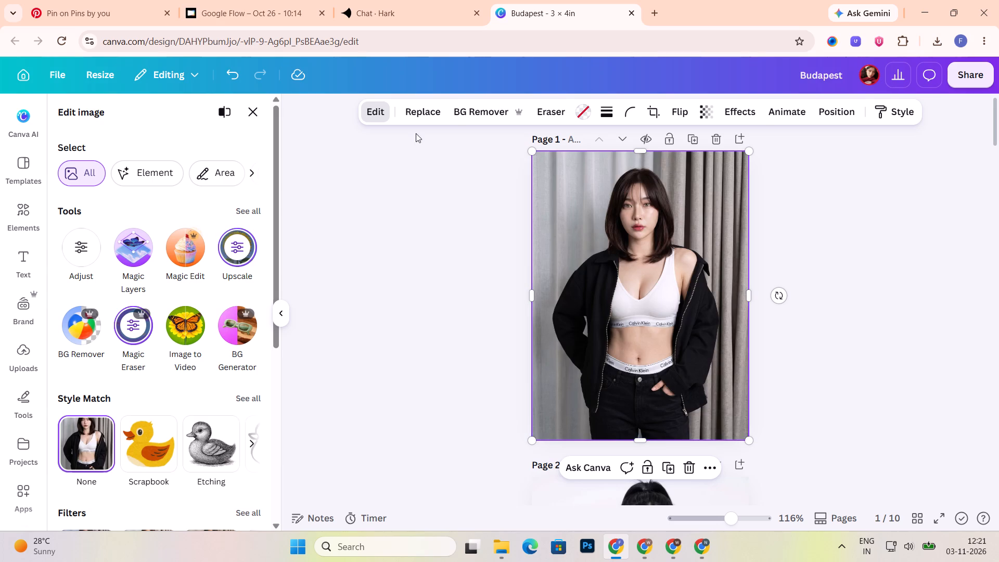
pyautogui.click(254, 113)
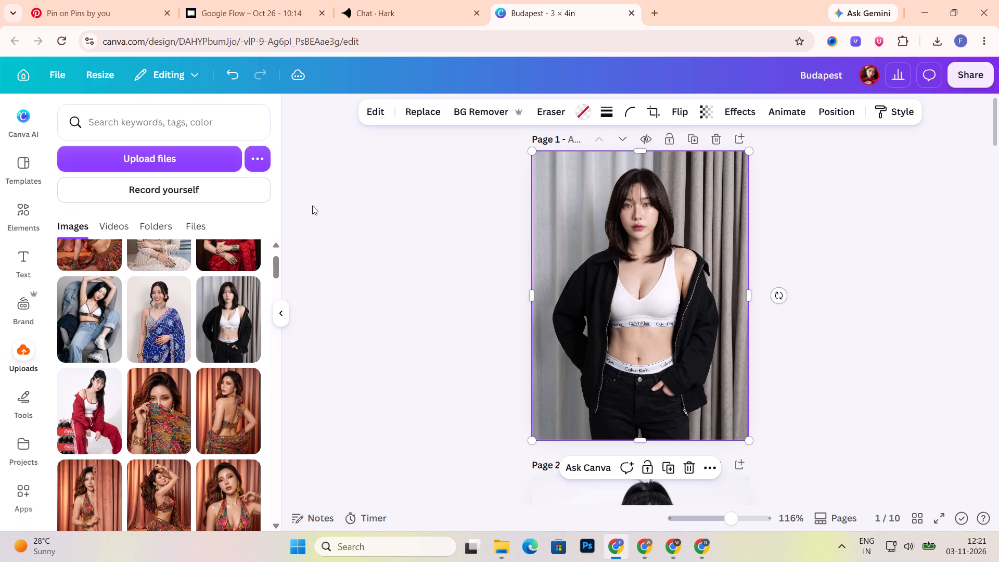
# Replace the page 2 photo with the uploaded shot of the black-jacket woman standing turned sideways before the curtains.
pyautogui.scroll(-1, 836, 207)
pyautogui.click(838, 206)
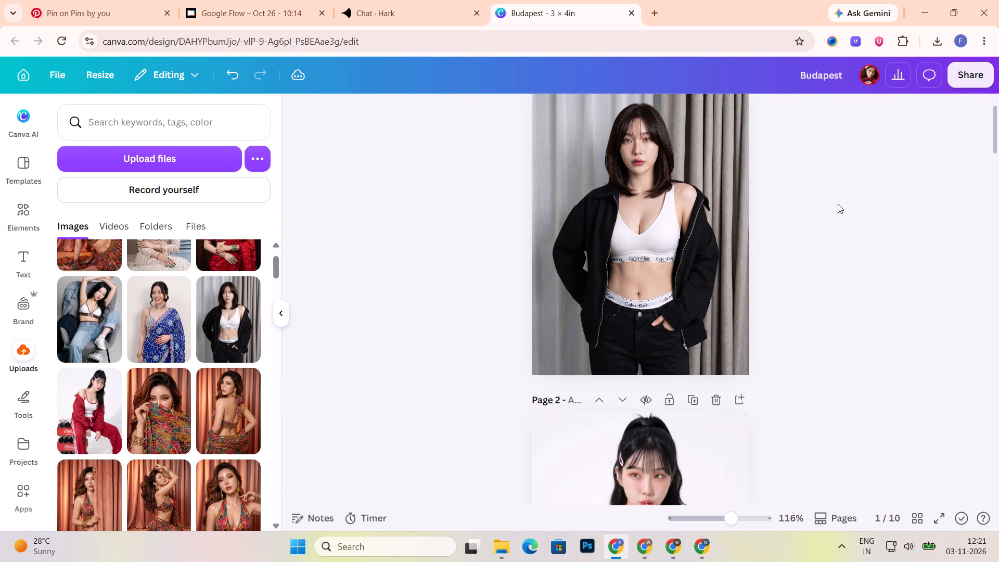
pyautogui.scroll(-5, 838, 203)
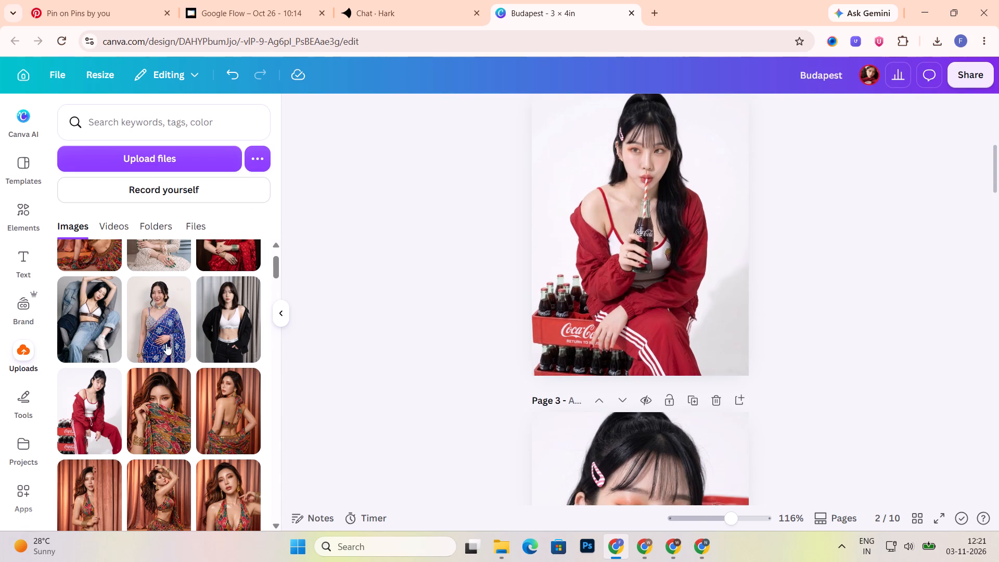
pyautogui.scroll(-17, 166, 343)
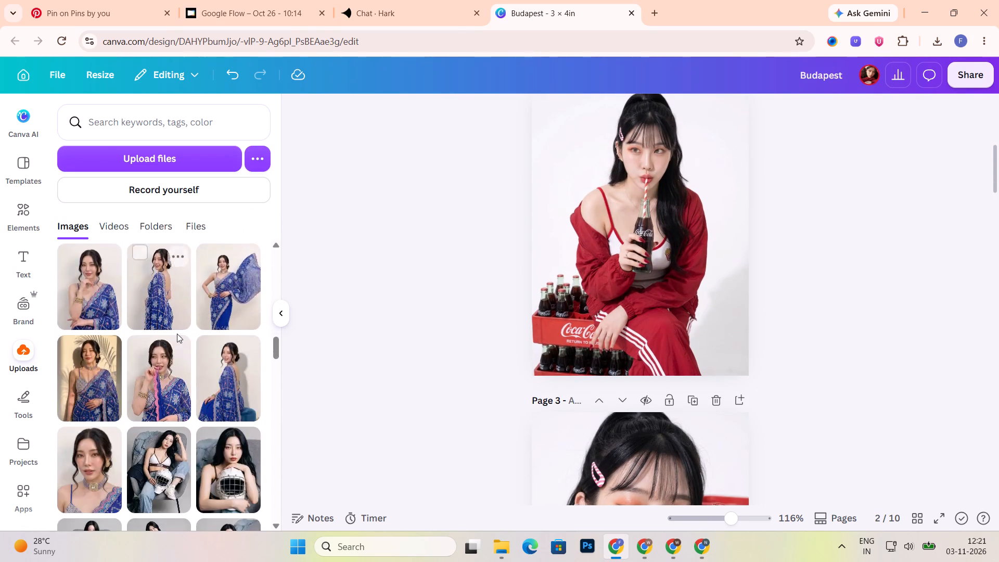
pyautogui.scroll(-10, 177, 334)
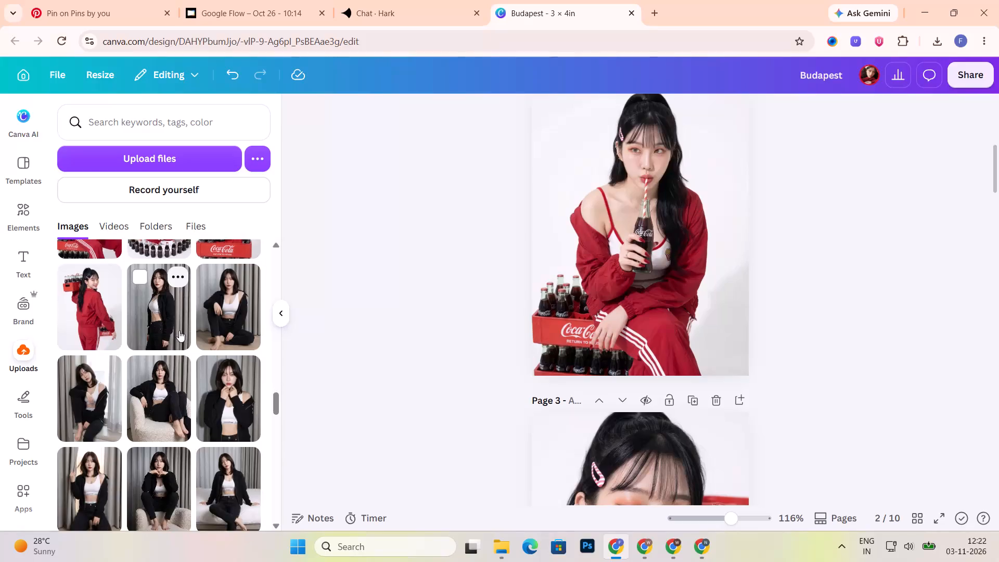
pyautogui.scroll(1, 180, 330)
pyautogui.moveTo(163, 366); pyautogui.dragTo(702, 276)
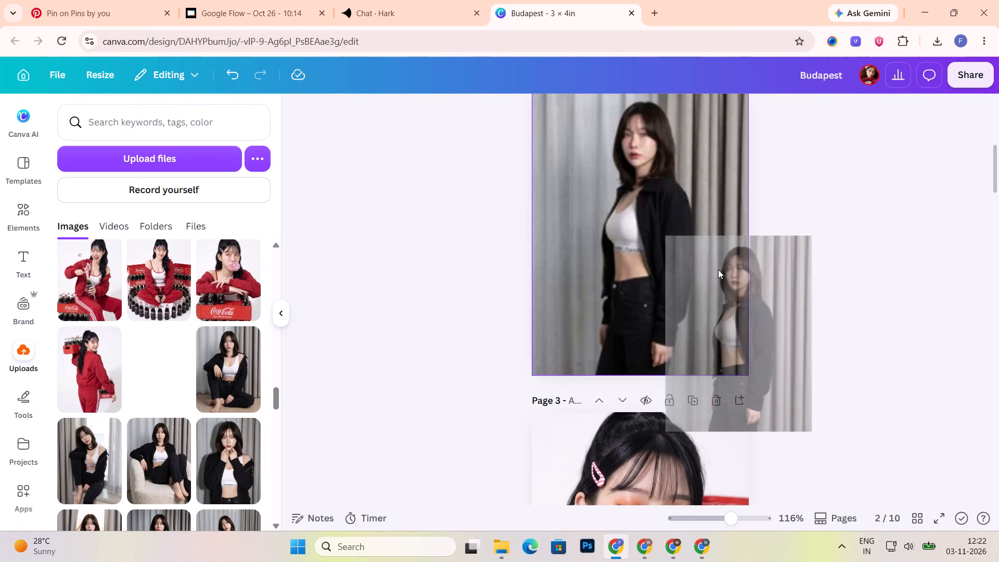
# Replace the page 3 photo with the black-jacket shot seated cross-legged on the floor, and page 4 with the window-ledge shot.
pyautogui.scroll(3, 846, 243)
pyautogui.scroll(-7, 846, 243)
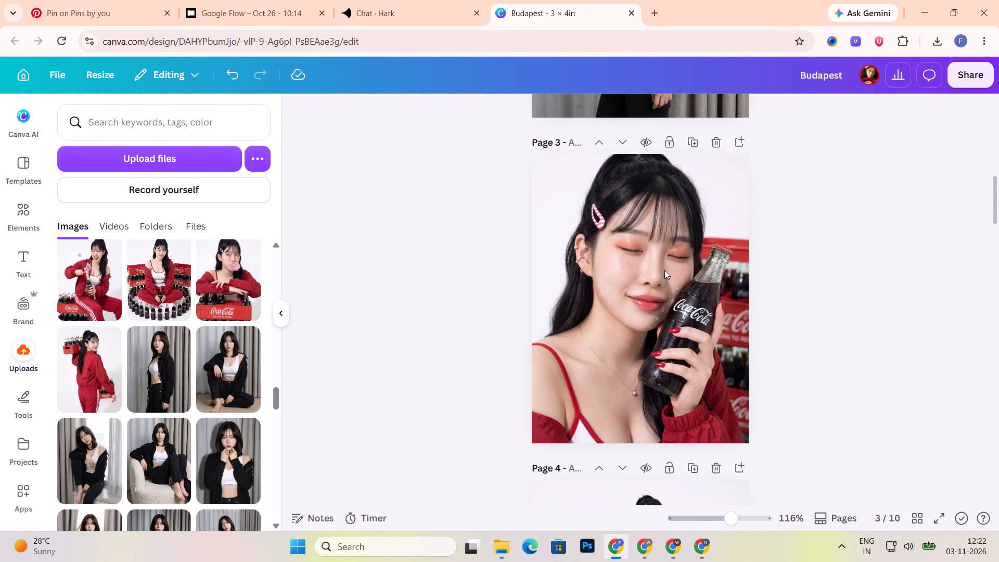
pyautogui.moveTo(232, 369); pyautogui.dragTo(540, 365)
pyautogui.scroll(-4, 873, 241)
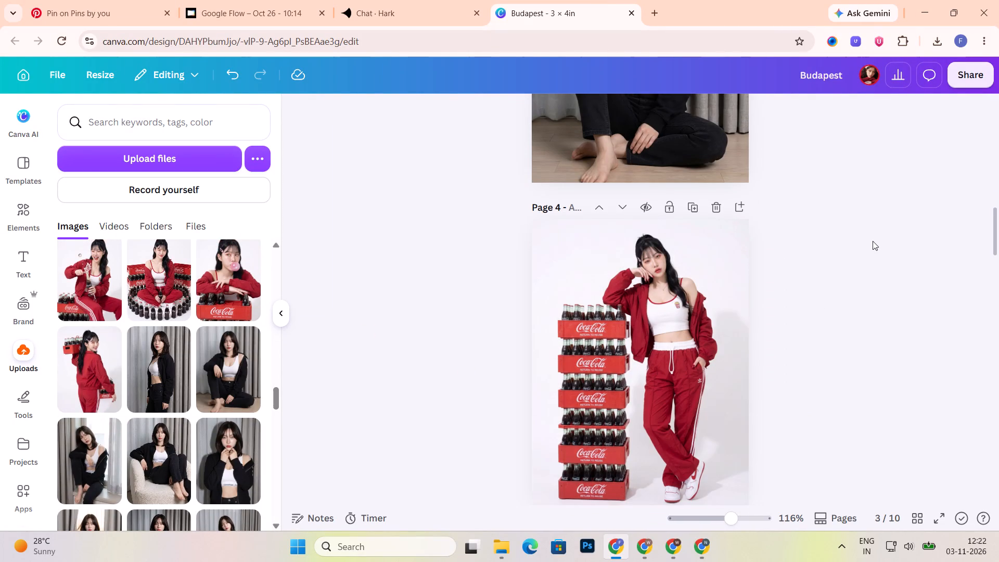
pyautogui.moveTo(93, 457); pyautogui.dragTo(634, 403)
# Fill page 5 with the black-jacket shot reclining in the cream armchair and page 6 with the close-up with hands near the face.
pyautogui.scroll(-4, 855, 262)
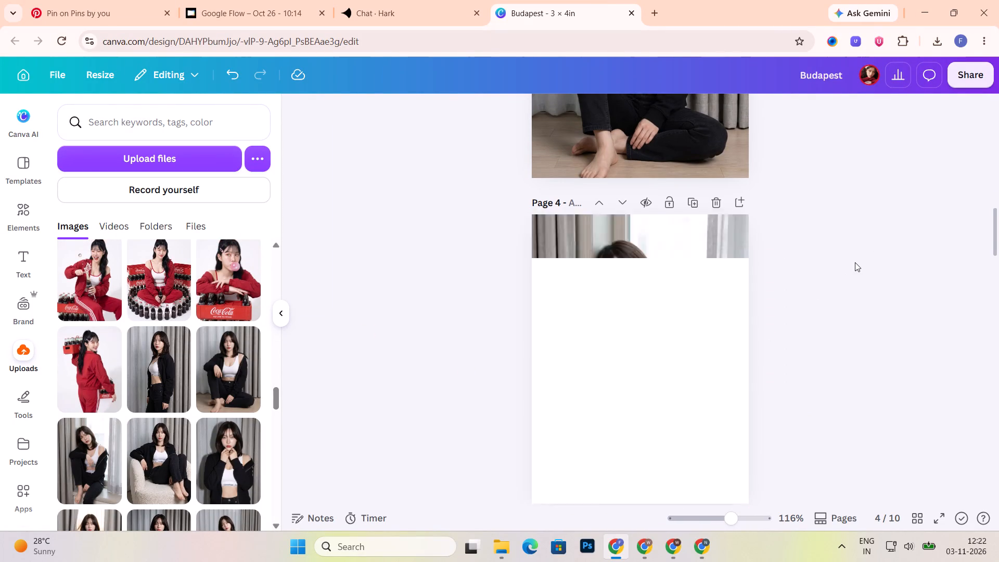
pyautogui.scroll(-1, 855, 262)
pyautogui.moveTo(161, 465); pyautogui.dragTo(611, 408)
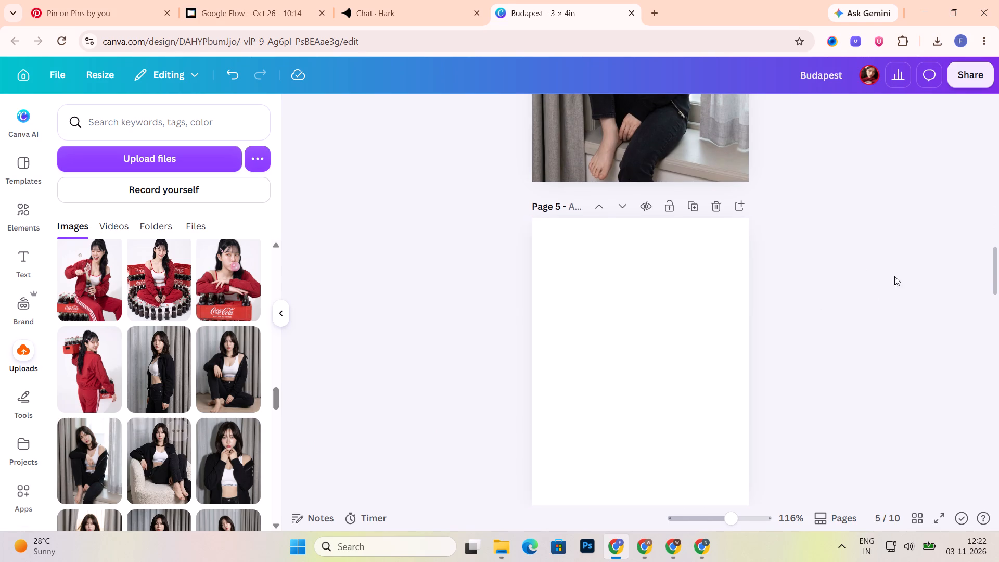
pyautogui.scroll(-5, 895, 270)
pyautogui.moveTo(220, 467); pyautogui.dragTo(686, 382)
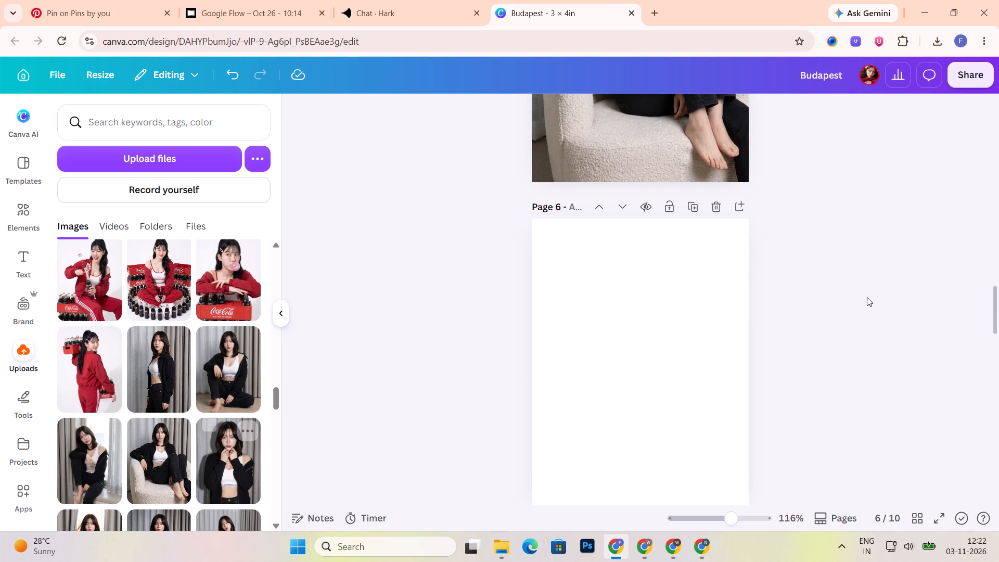
# Replace the page 7 photo with the black-jacket shot with one hand raised, and page 8 with the frontal cream-armchair shot.
pyautogui.scroll(-5, 875, 285)
pyautogui.scroll(-3, 189, 384)
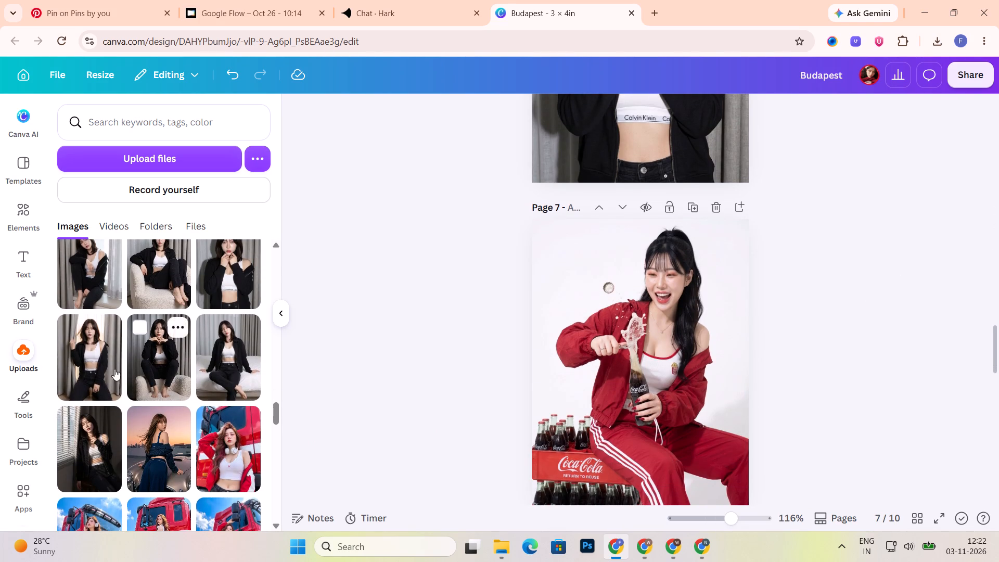
pyautogui.moveTo(99, 364); pyautogui.dragTo(634, 391)
pyautogui.scroll(-5, 895, 269)
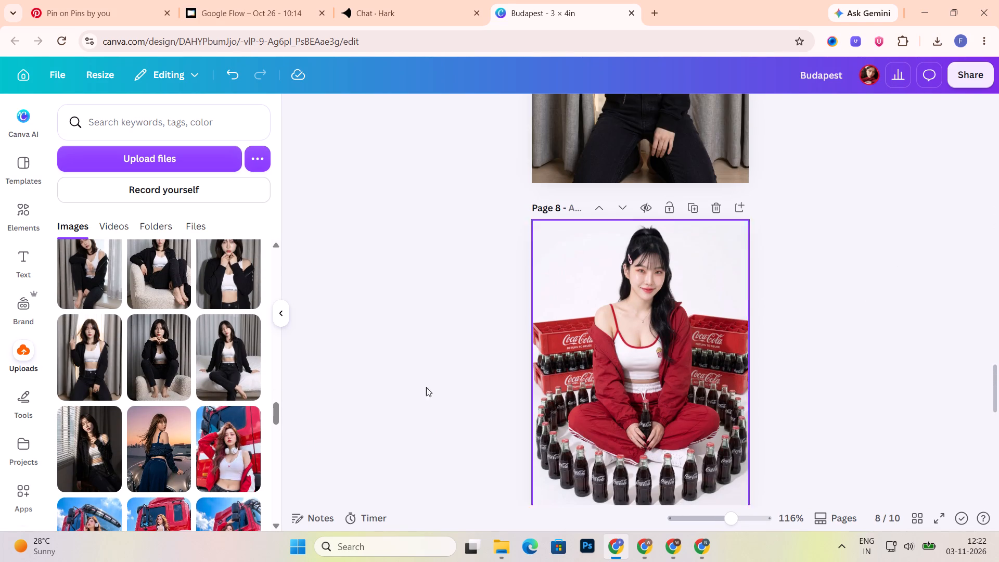
pyautogui.moveTo(158, 358); pyautogui.dragTo(683, 361)
# Replace the page 9 photo with the black-jacket shot seated on the bed, and page 10 with the shot beside window blinds.
pyautogui.scroll(-2, 843, 295)
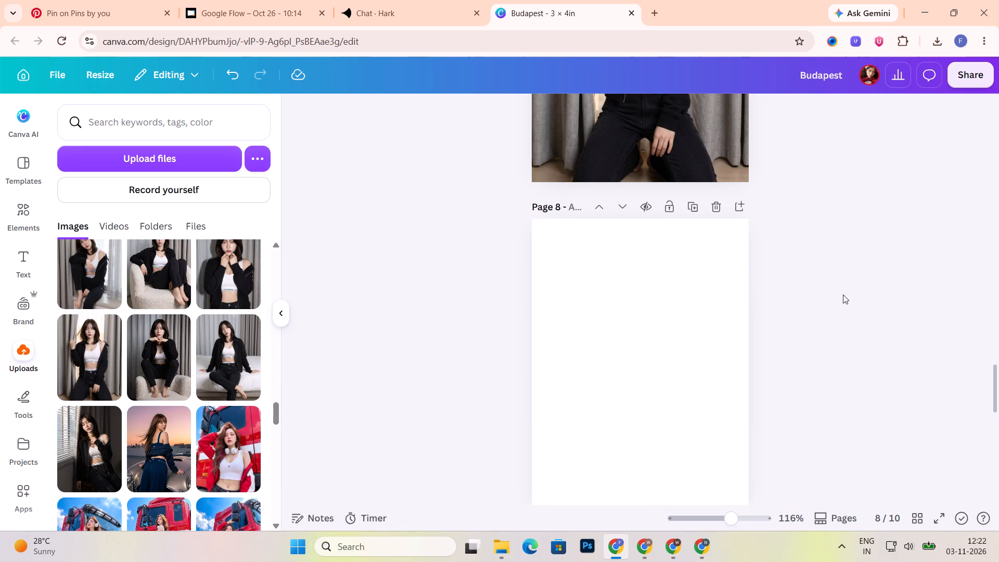
pyautogui.scroll(-3, 843, 295)
pyautogui.moveTo(228, 350); pyautogui.dragTo(579, 377)
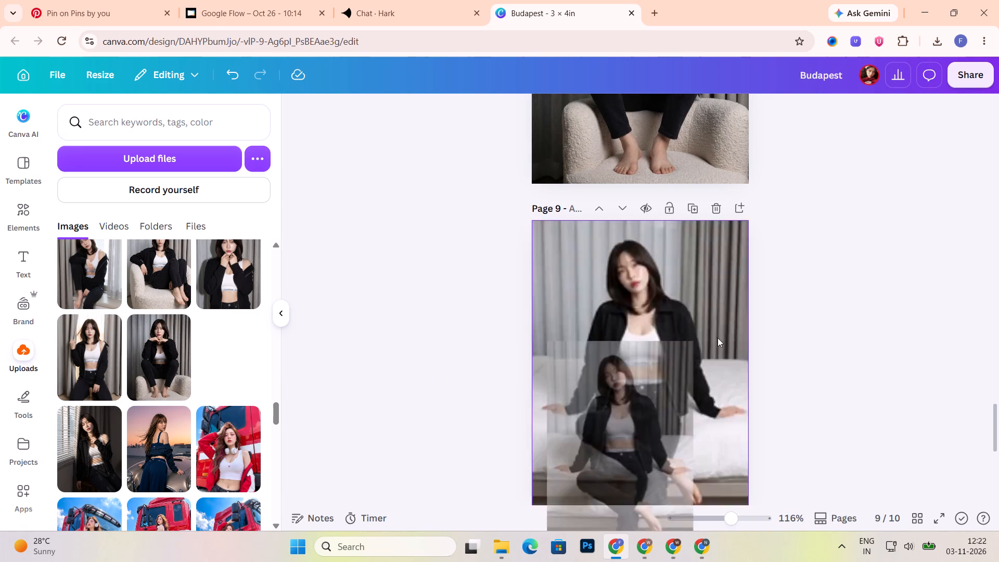
pyautogui.scroll(-5, 817, 292)
pyautogui.moveTo(93, 455); pyautogui.dragTo(644, 392)
# Move the Yasmin Visuals watermark on page 1 onto the lower-left curtain and recolour it light grey from the photo's colours.
pyautogui.scroll(-4, 863, 289)
pyautogui.scroll(8, 818, 271)
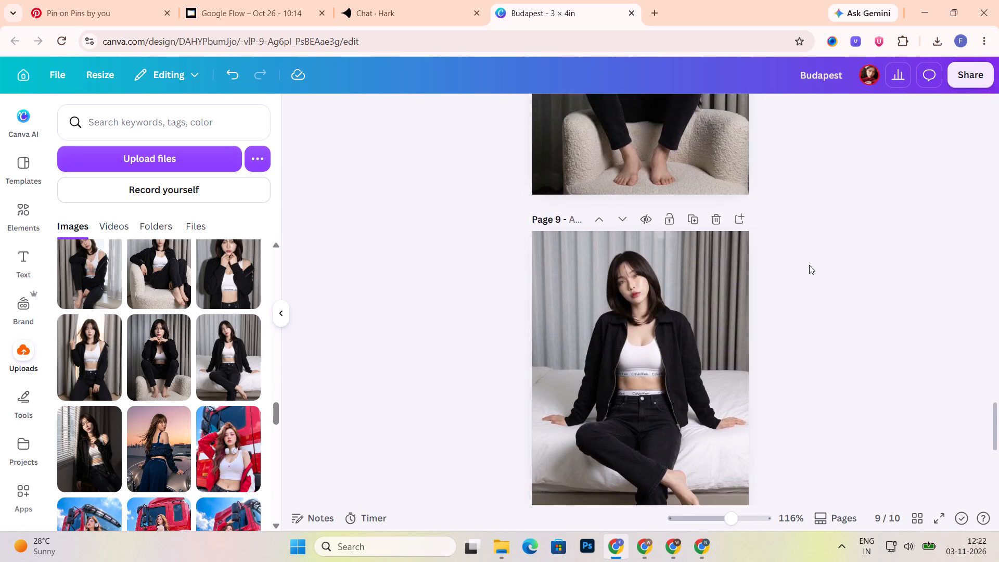
pyautogui.scroll(19, 809, 265)
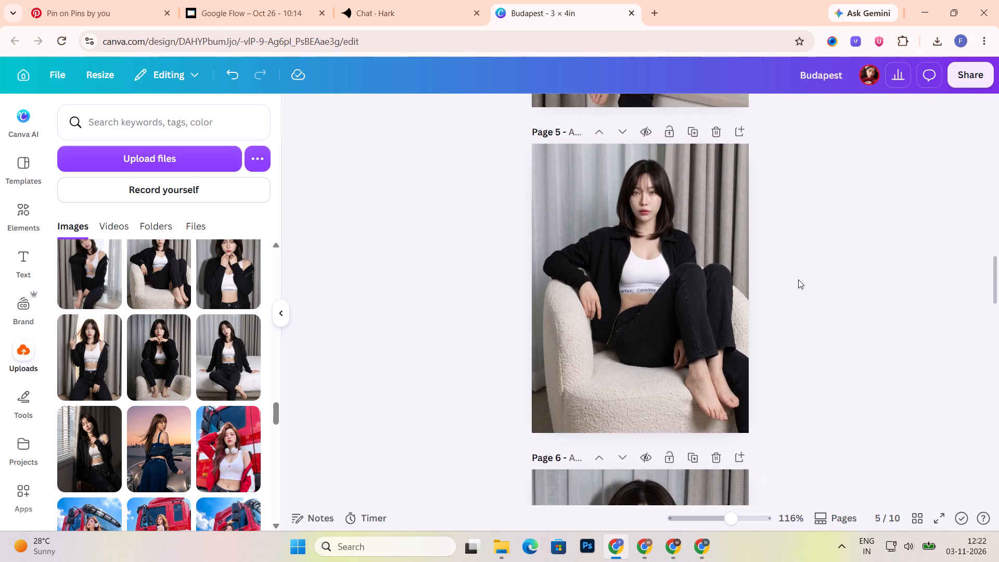
pyautogui.scroll(20, 798, 279)
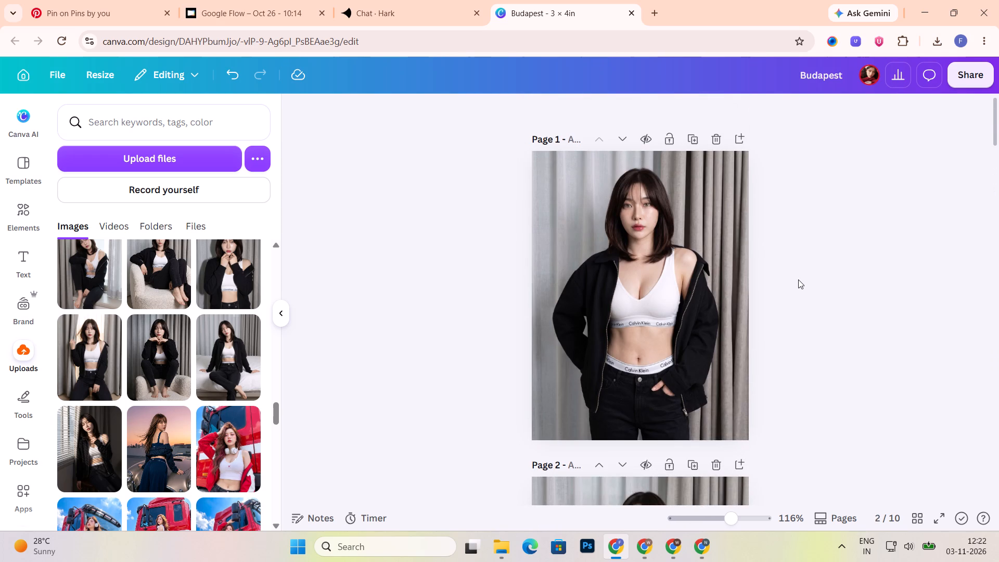
pyautogui.scroll(2, 798, 279)
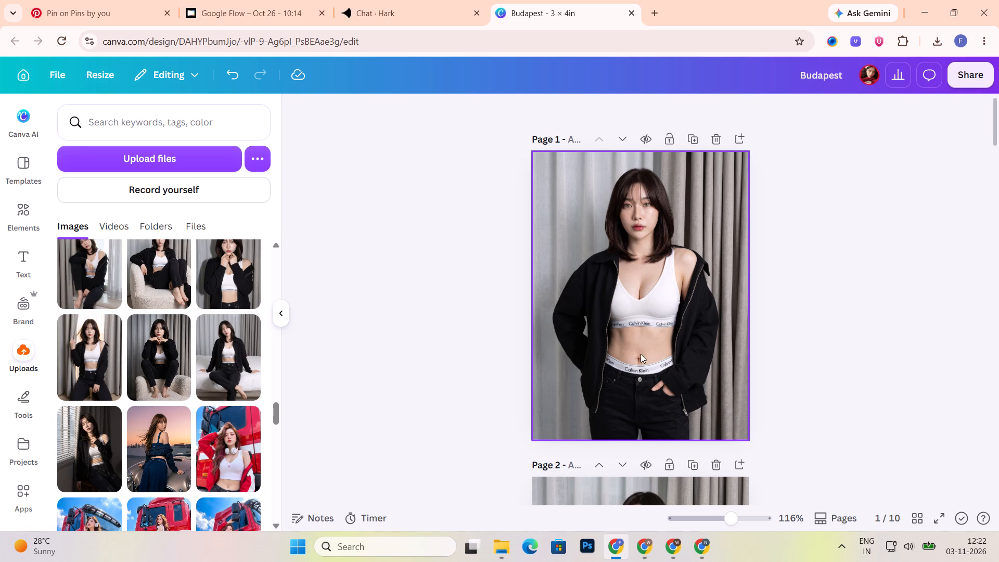
pyautogui.click(697, 397)
pyautogui.moveTo(703, 398); pyautogui.dragTo(570, 397)
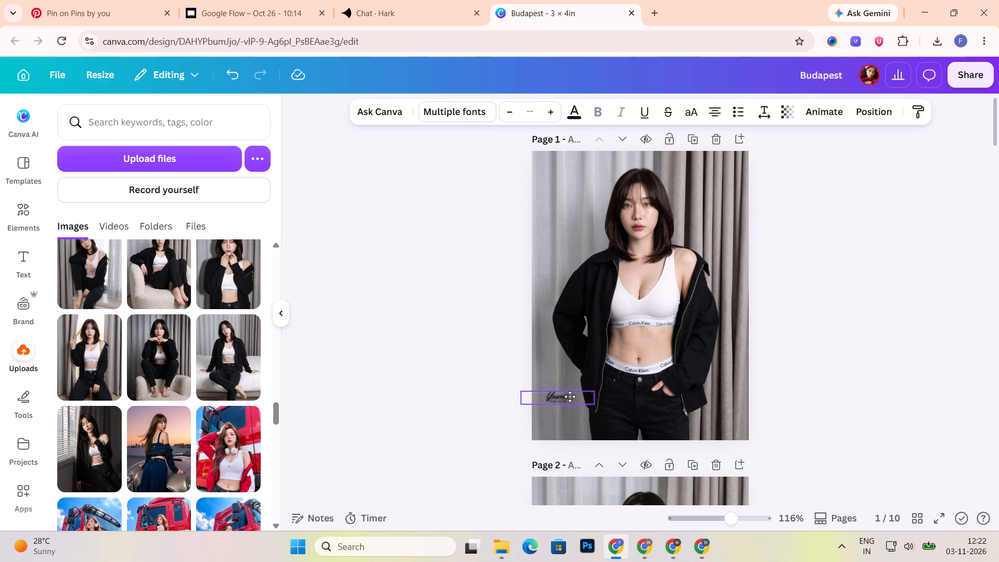
pyautogui.moveTo(570, 397); pyautogui.dragTo(571, 395)
pyautogui.click(573, 110)
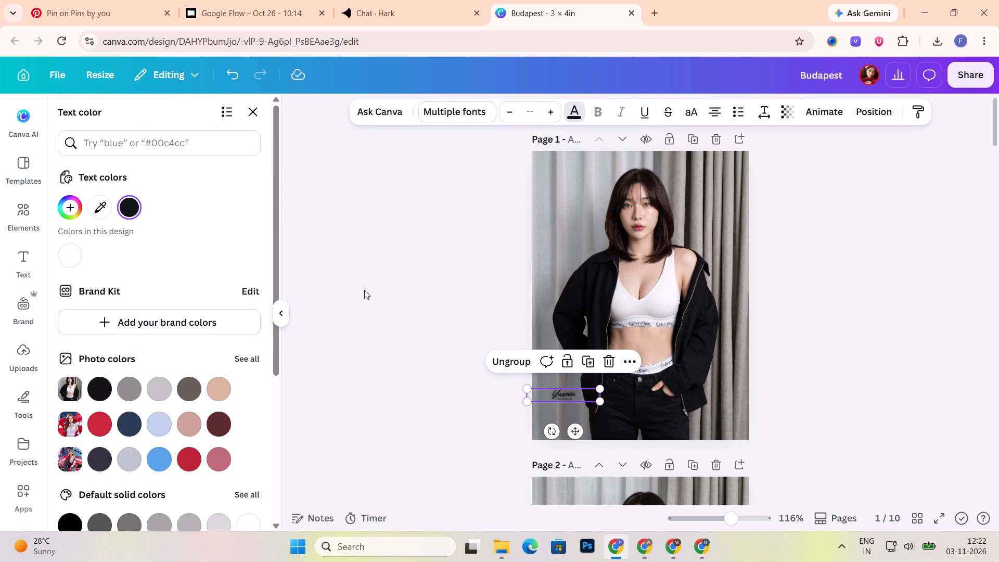
pyautogui.click(159, 391)
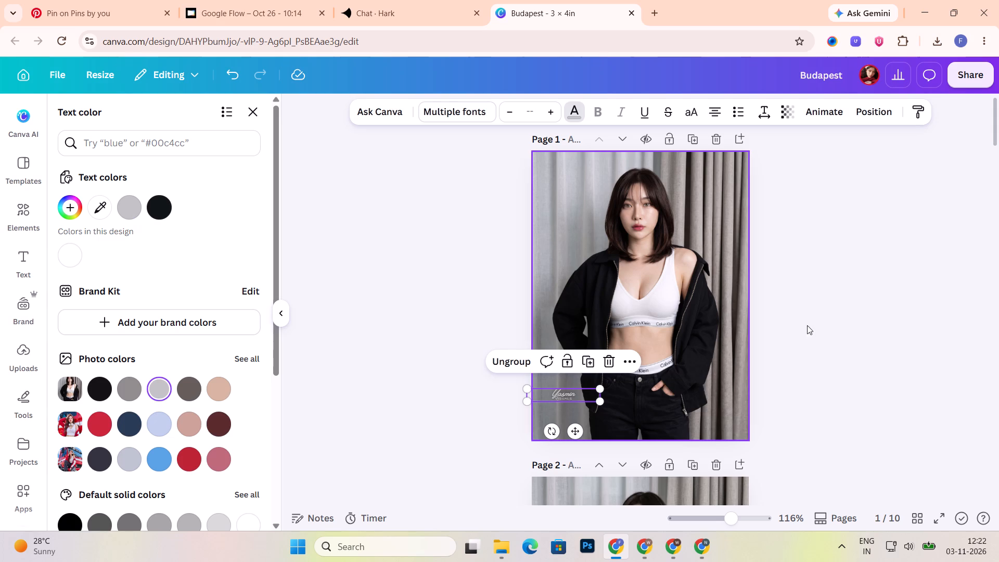
pyautogui.doubleClick(871, 310)
# Move the page 1 watermark up onto the curtain just above the woman's shoulder, left of her face.
pyautogui.click(563, 397)
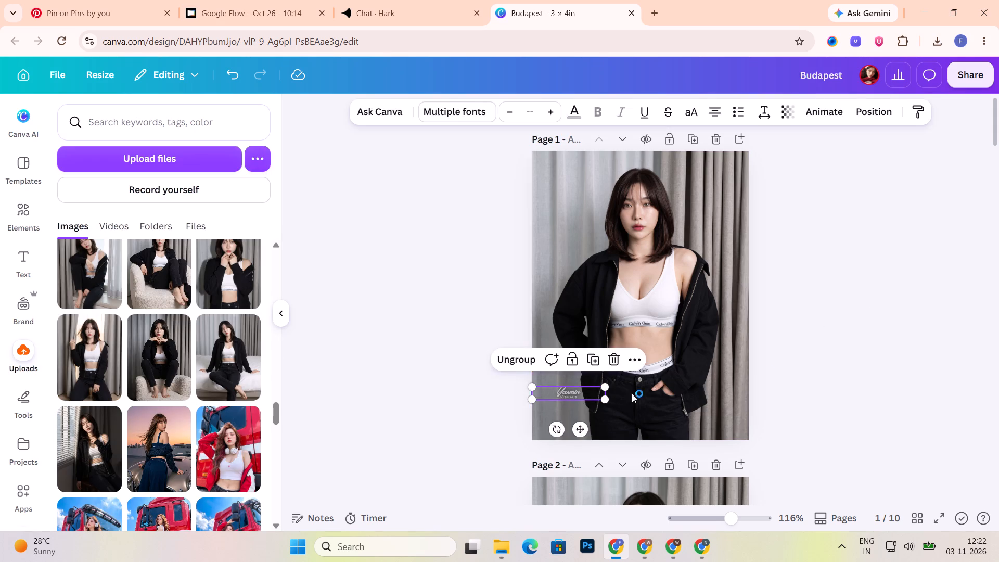
pyautogui.click(841, 341)
pyautogui.moveTo(572, 395); pyautogui.dragTo(590, 247)
pyautogui.click(834, 259)
# Copy the page 1 watermark onto page 2 at the same curtain spot left of the woman, deleting the stray copy on page 1.
pyautogui.keyDown('ctrl'); pyautogui.click(598, 245); pyautogui.keyUp('ctrl')
pyautogui.hotkey('ctrl', 'c')
pyautogui.scroll(-1, 894, 280)
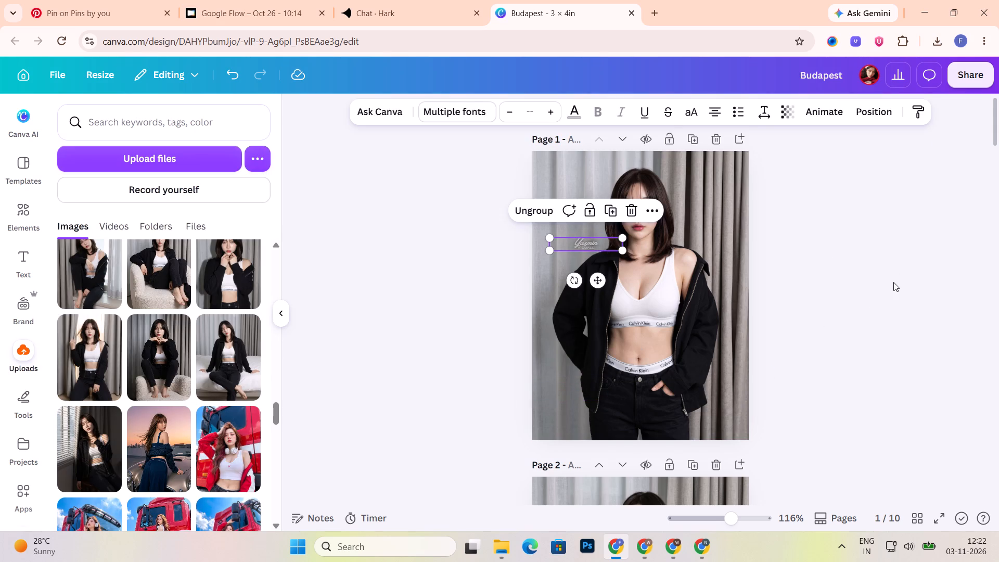
pyautogui.scroll(-3, 893, 282)
pyautogui.hotkey('ctrl', 'v')
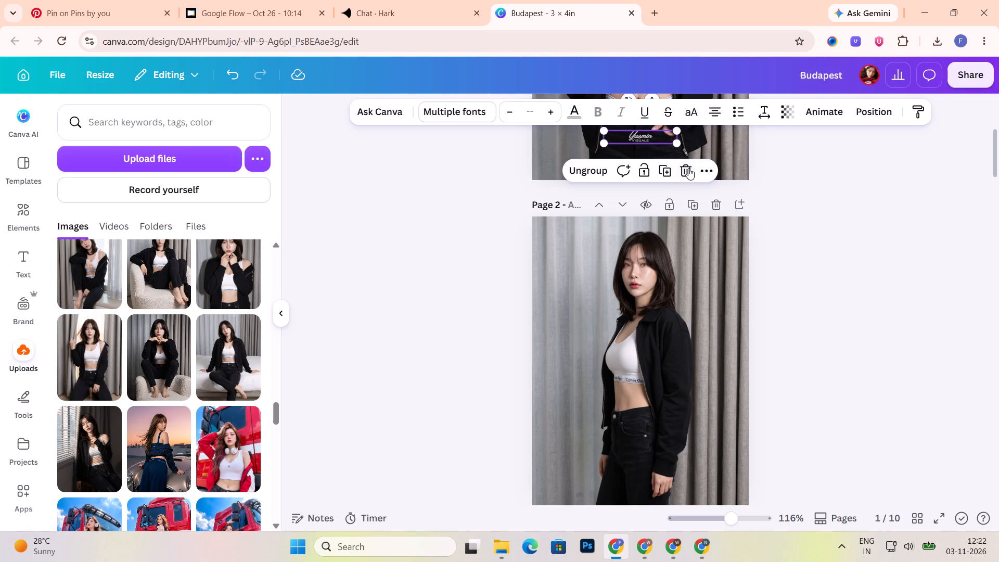
pyautogui.click(689, 169)
pyautogui.scroll(-1, 856, 240)
pyautogui.hotkey('ctrl', 'v')
pyautogui.click(865, 250)
# Paste the Yasmin Visuals watermark onto page 3 and nudge it slightly up on the curtain above her shoulder.
pyautogui.scroll(-2, 865, 249)
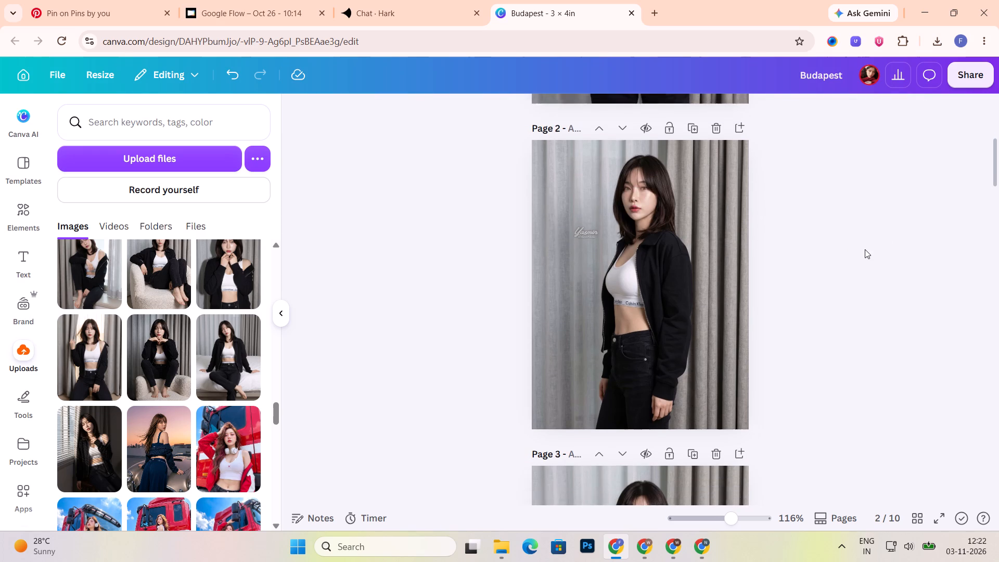
pyautogui.scroll(-3, 865, 249)
pyautogui.hotkey('ctrl', 'v')
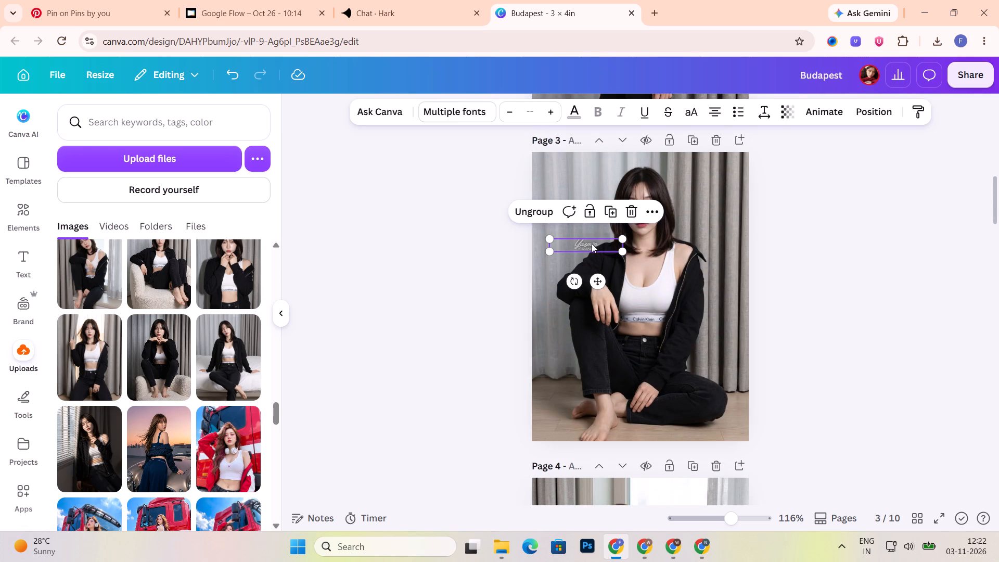
pyautogui.moveTo(592, 244); pyautogui.dragTo(592, 236)
pyautogui.click(784, 222)
# Paste the watermark onto page 4 and place it on the dark grey curtain above her raised knee, left of her face.
pyautogui.scroll(-5, 795, 236)
pyautogui.hotkey('ctrl', 'v')
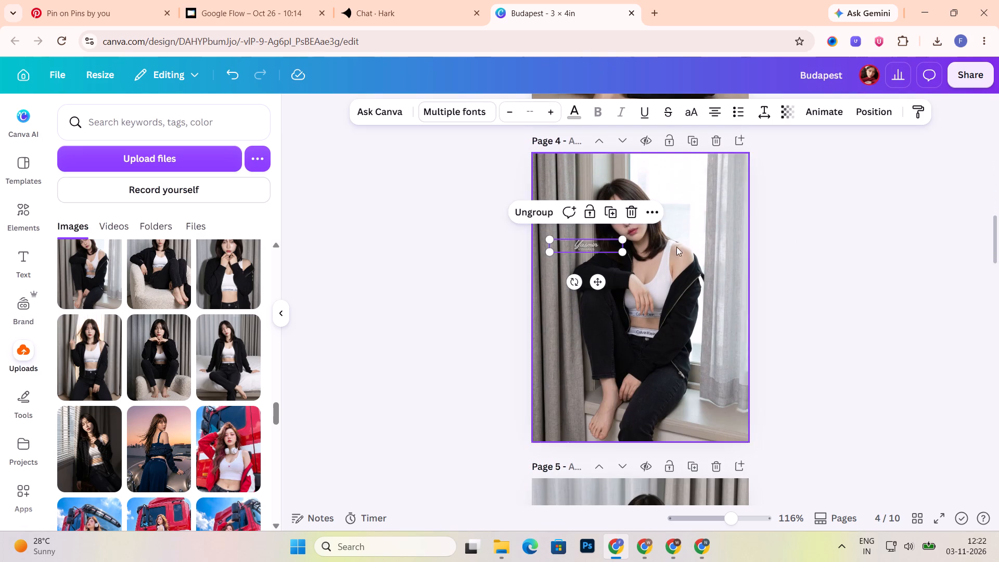
pyautogui.moveTo(593, 244); pyautogui.dragTo(590, 238)
pyautogui.click(874, 214)
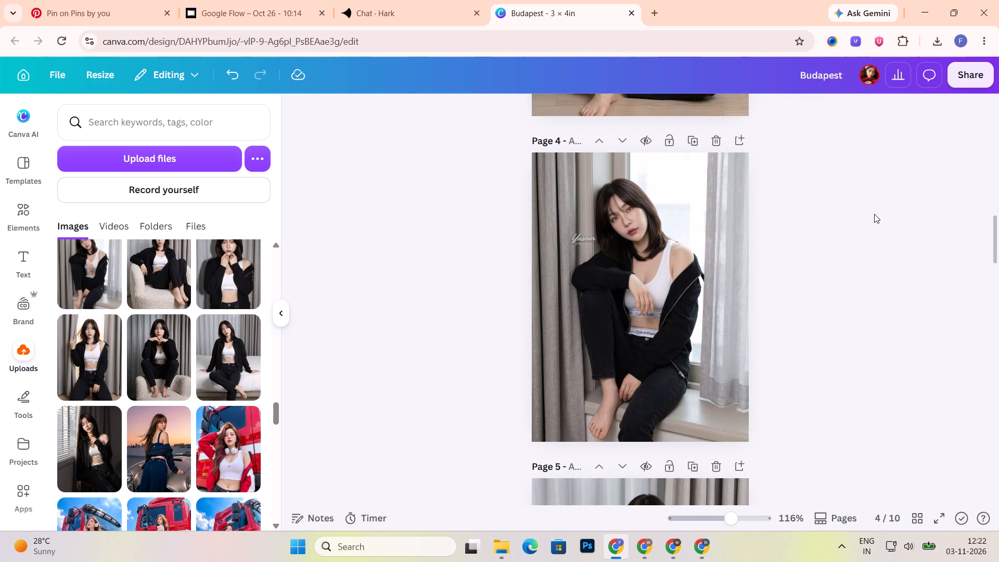
pyautogui.moveTo(592, 239); pyautogui.dragTo(699, 215)
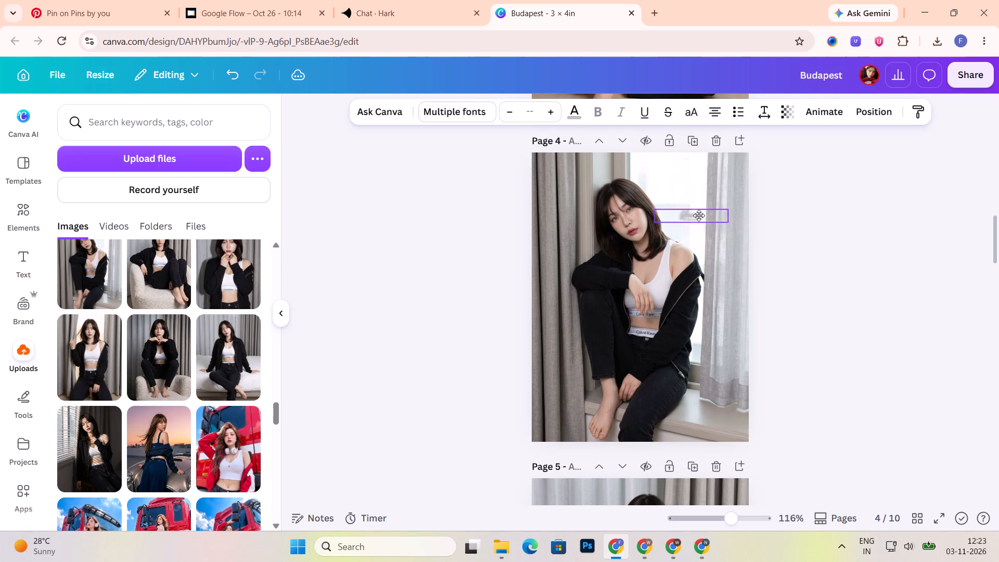
pyautogui.moveTo(699, 215); pyautogui.dragTo(586, 244)
pyautogui.click(885, 235)
# Paste the watermark onto page 5 and move it up onto the curtain left of the seated woman's face.
pyautogui.scroll(-5, 887, 255)
pyautogui.hotkey('ctrl', 'v')
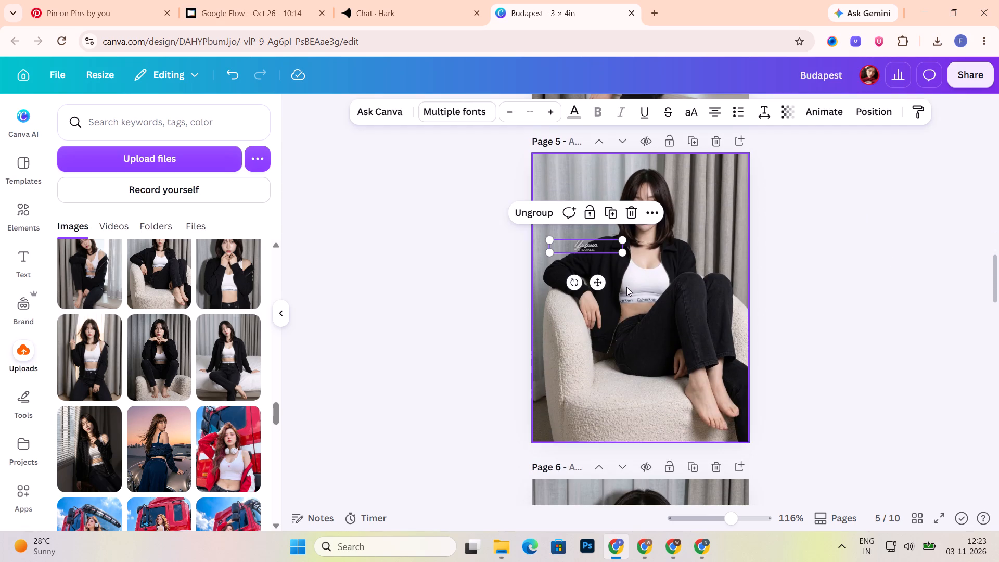
pyautogui.moveTo(588, 245); pyautogui.dragTo(591, 226)
pyautogui.click(847, 227)
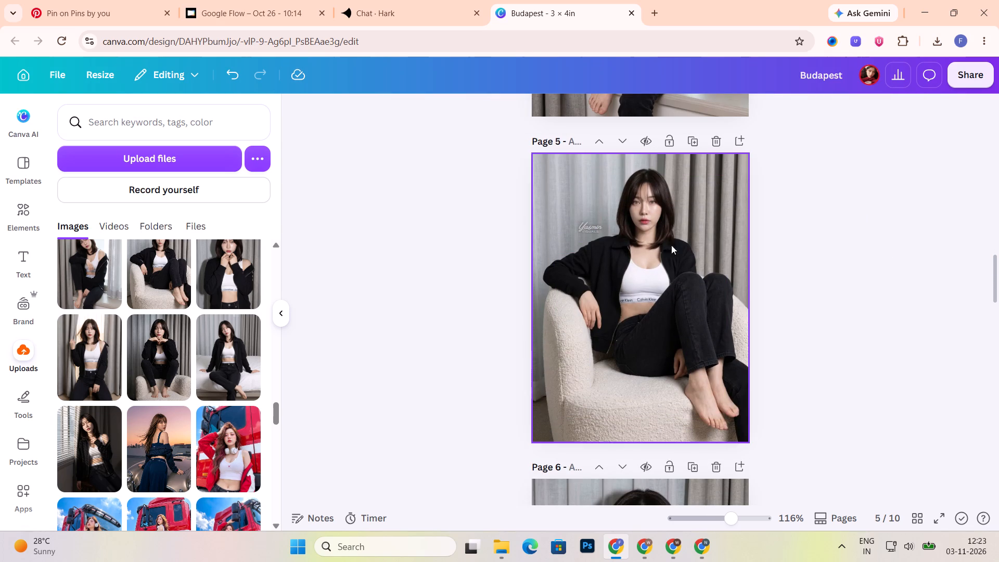
pyautogui.click(591, 225)
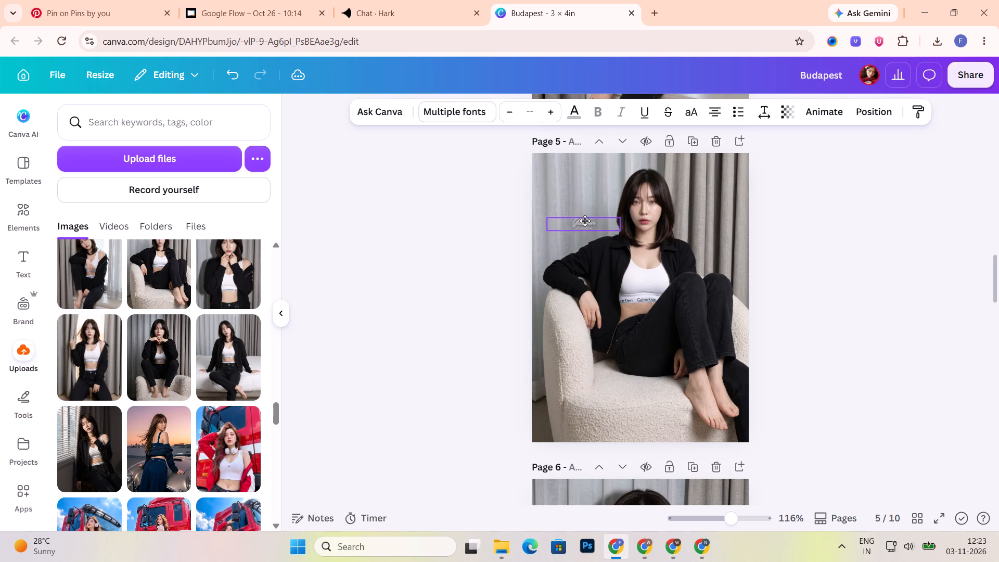
pyautogui.click(814, 254)
# Paste the watermark onto page 6 and place it on the curtain beside her hair, just above the jacket shoulder.
pyautogui.scroll(-5, 899, 291)
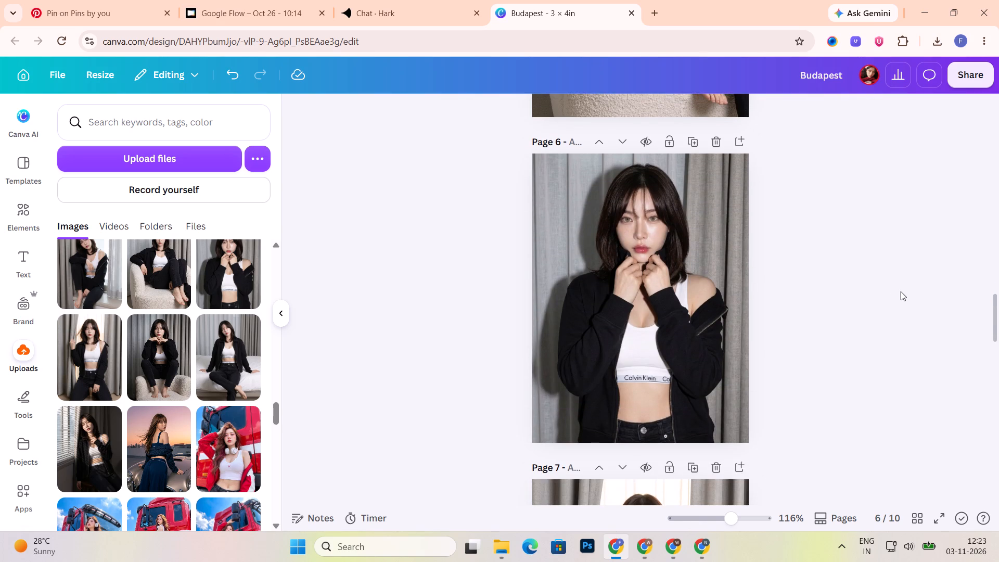
pyautogui.hotkey('ctrl', 'v')
pyautogui.moveTo(595, 247); pyautogui.dragTo(588, 254)
pyautogui.click(865, 252)
# Paste the watermark onto page 7 and move it down onto the left curtain, beside the woman's waist.
pyautogui.scroll(-1, 867, 253)
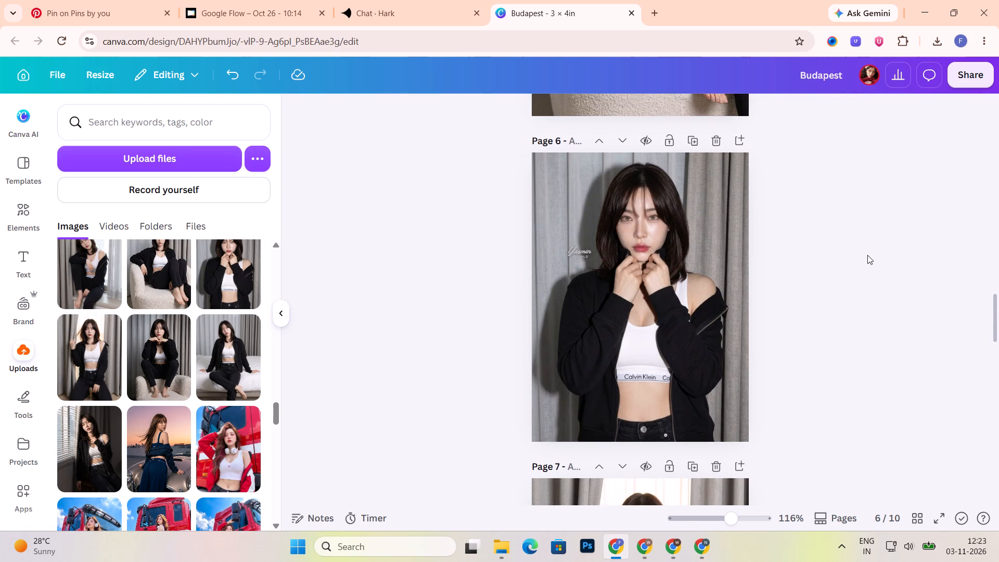
pyautogui.scroll(-4, 867, 255)
pyautogui.hotkey('ctrl', 'v')
pyautogui.moveTo(600, 248); pyautogui.dragTo(583, 348)
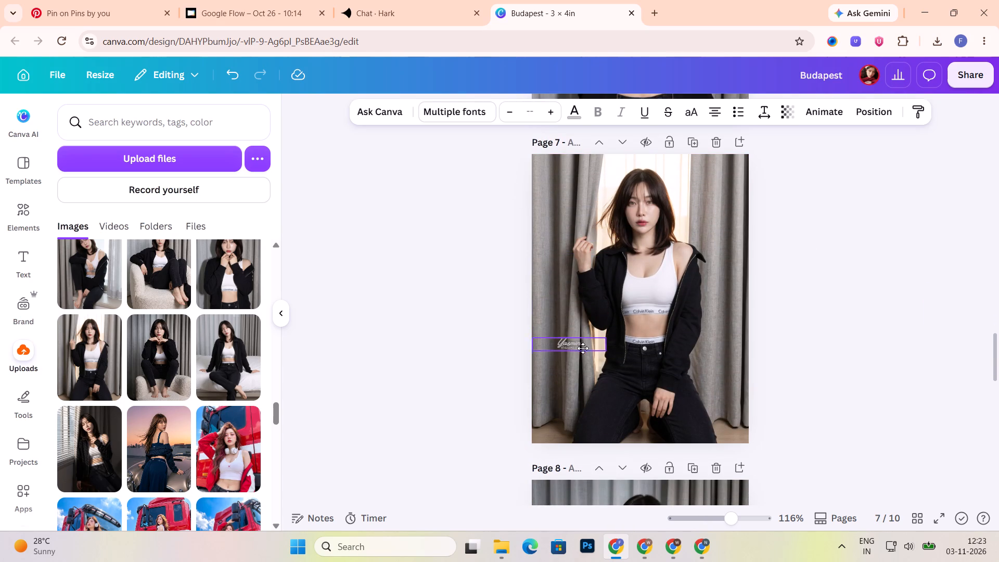
pyautogui.moveTo(583, 348); pyautogui.dragTo(588, 348)
pyautogui.click(907, 293)
# Paste the watermark onto page 8 and move it down onto the dark curtain just above the cream armchair, left of her knee.
pyautogui.scroll(-6, 898, 231)
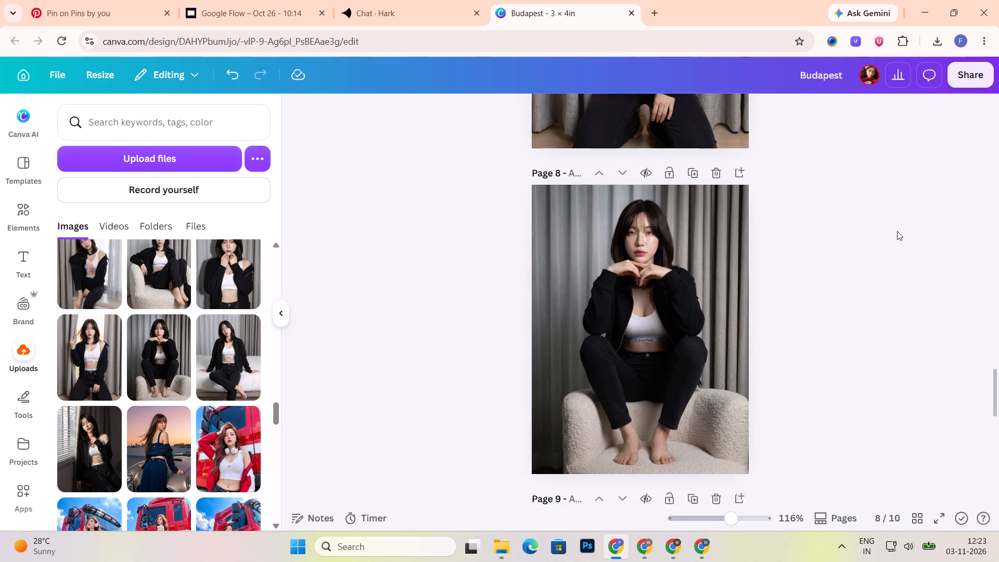
pyautogui.hotkey('ctrl', 'v')
pyautogui.scroll(1, 671, 228)
pyautogui.moveTo(593, 242); pyautogui.dragTo(579, 273)
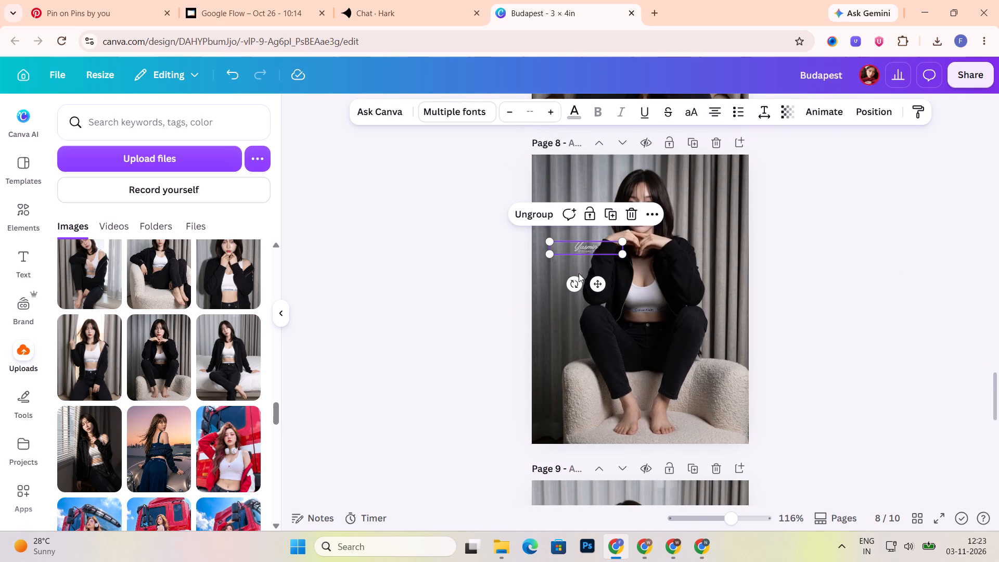
pyautogui.moveTo(579, 273); pyautogui.dragTo(574, 338)
pyautogui.click(823, 314)
# Paste the watermark onto page 9 and nudge its Yasmin lettering up on the curtain left of her hair.
pyautogui.scroll(-4, 874, 231)
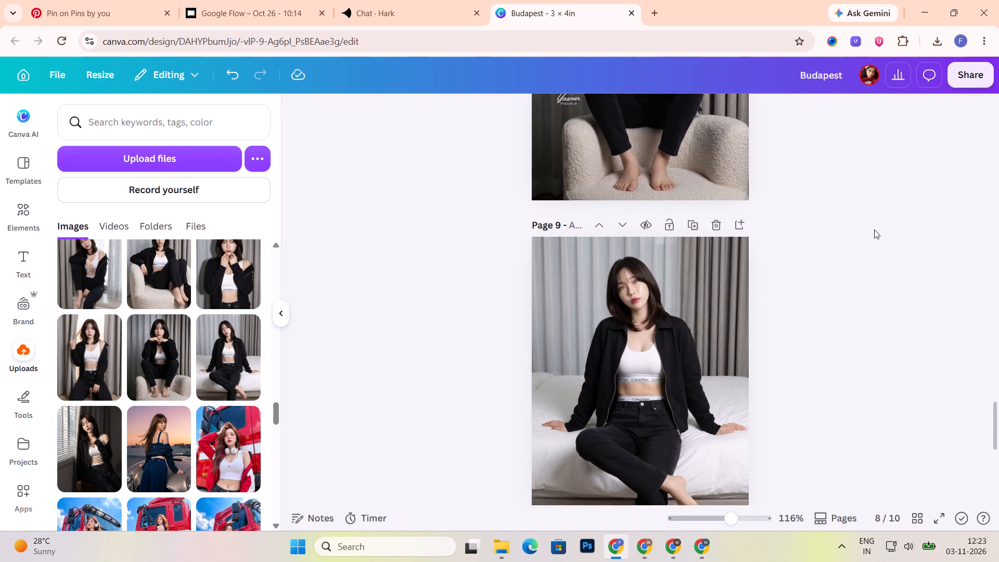
pyautogui.scroll(-1, 874, 229)
pyautogui.hotkey('ctrl', 'v')
pyautogui.moveTo(590, 241); pyautogui.dragTo(590, 227)
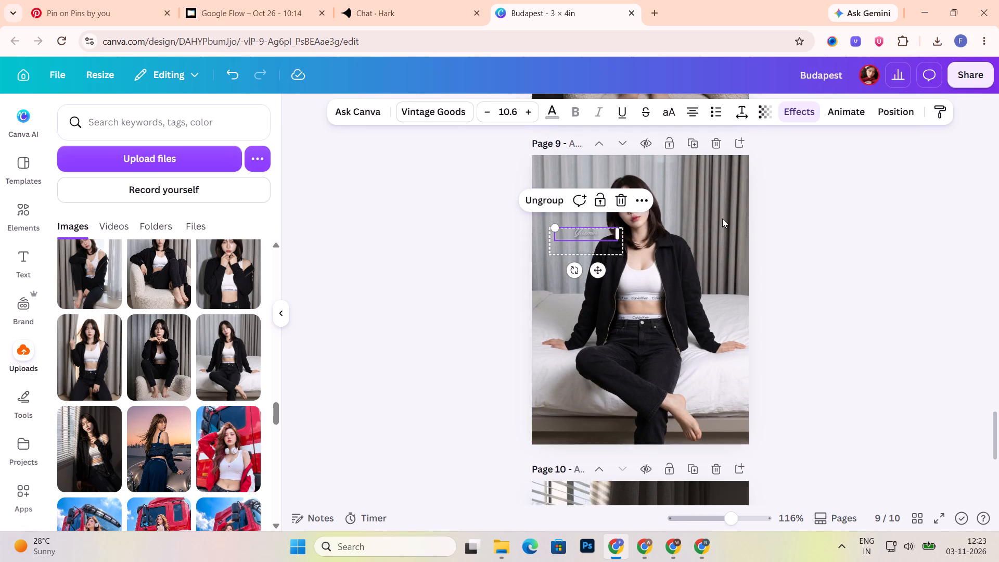
pyautogui.click(786, 212)
# Paste the watermark onto page 10 and move it onto the dark wall below the window blinds.
pyautogui.scroll(-5, 821, 228)
pyautogui.hotkey('ctrl', 'v')
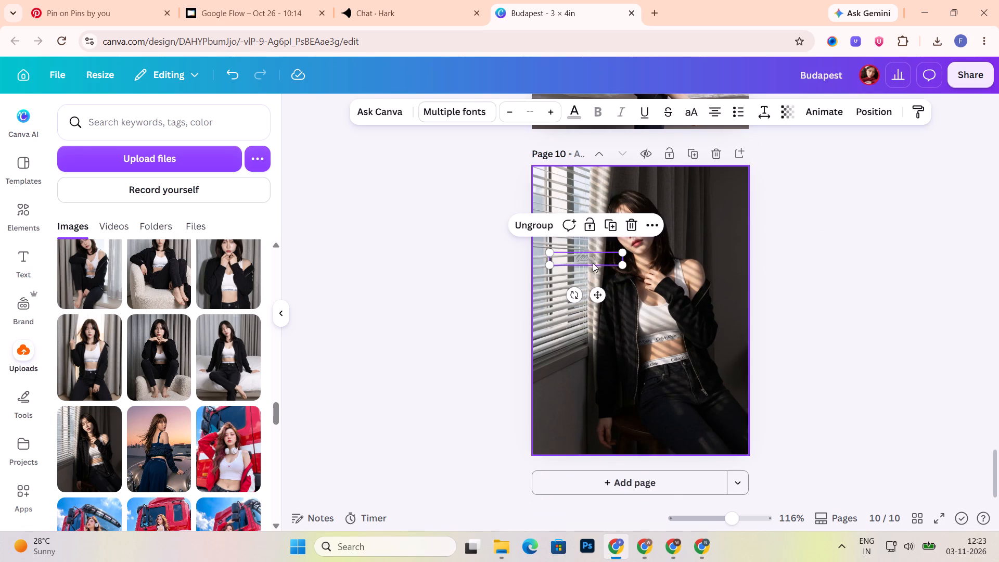
pyautogui.moveTo(595, 256); pyautogui.dragTo(588, 377)
pyautogui.click(841, 310)
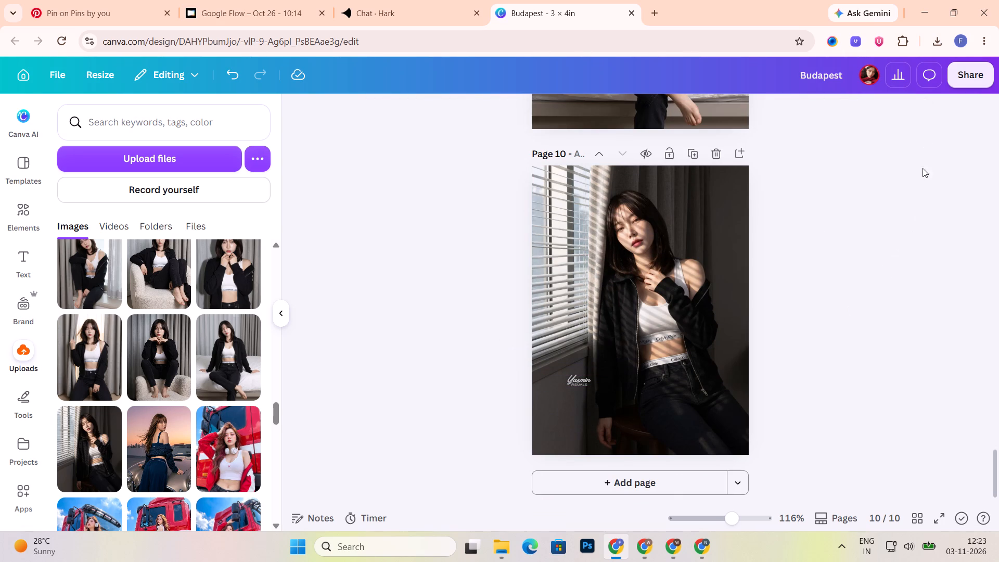
# Download the watermarked Budapest design as PNG.
pyautogui.scroll(-3, 879, 150)
pyautogui.click(967, 76)
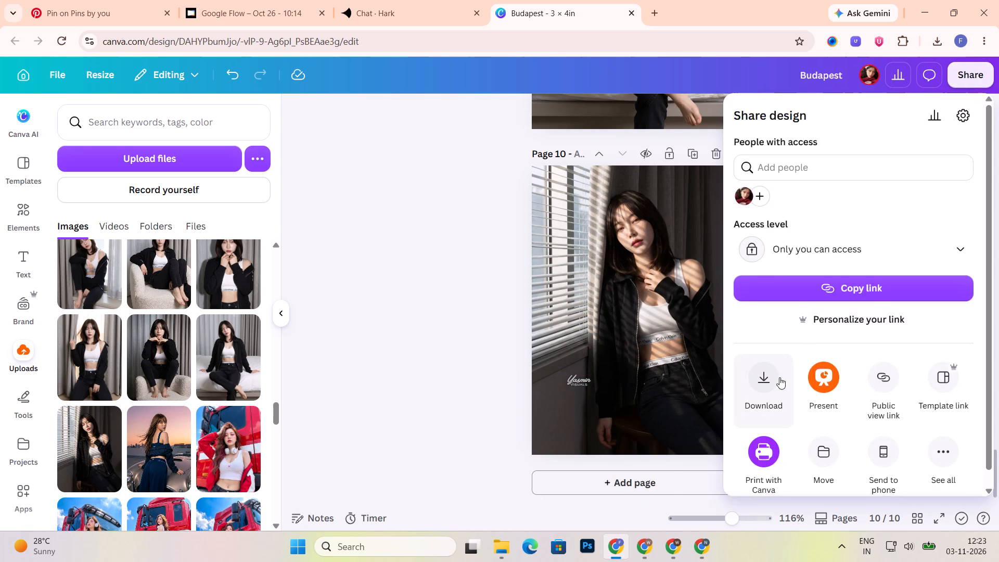
pyautogui.click(779, 377)
pyautogui.click(870, 425)
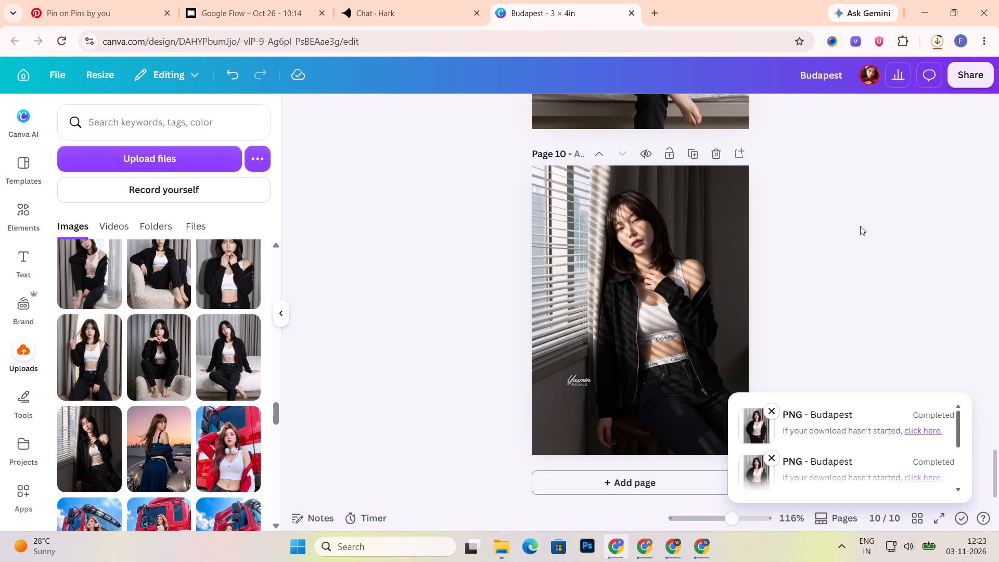
# Review the watermark placement on the Budapest pages, going from page 10 back towards page 1.
pyautogui.scroll(4, 799, 272)
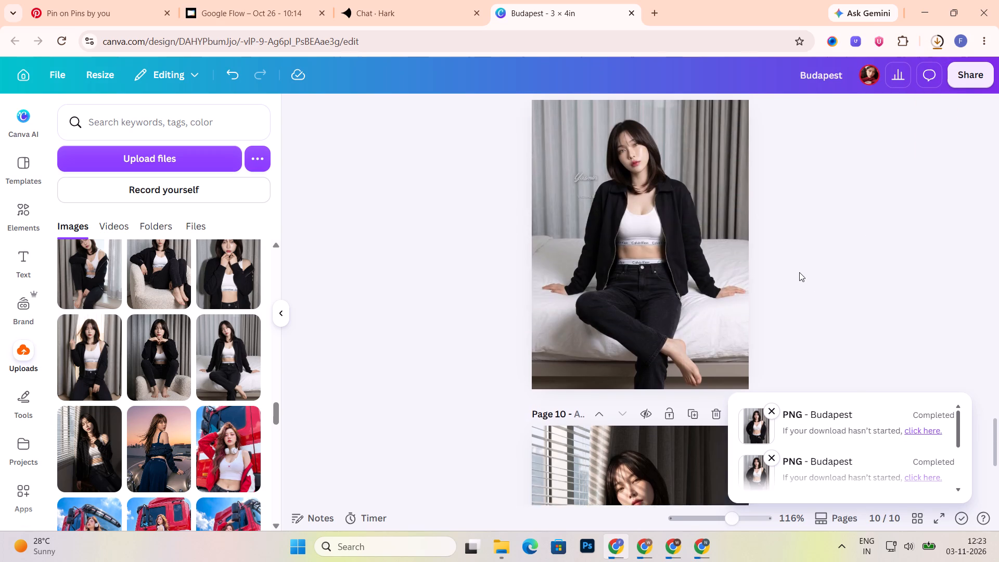
pyautogui.scroll(5, 799, 272)
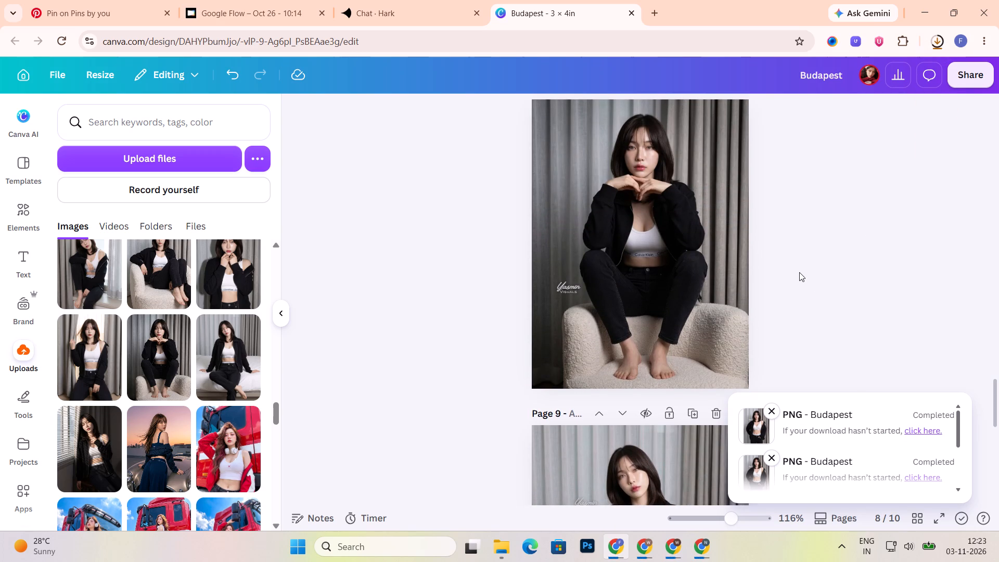
pyautogui.scroll(9, 799, 270)
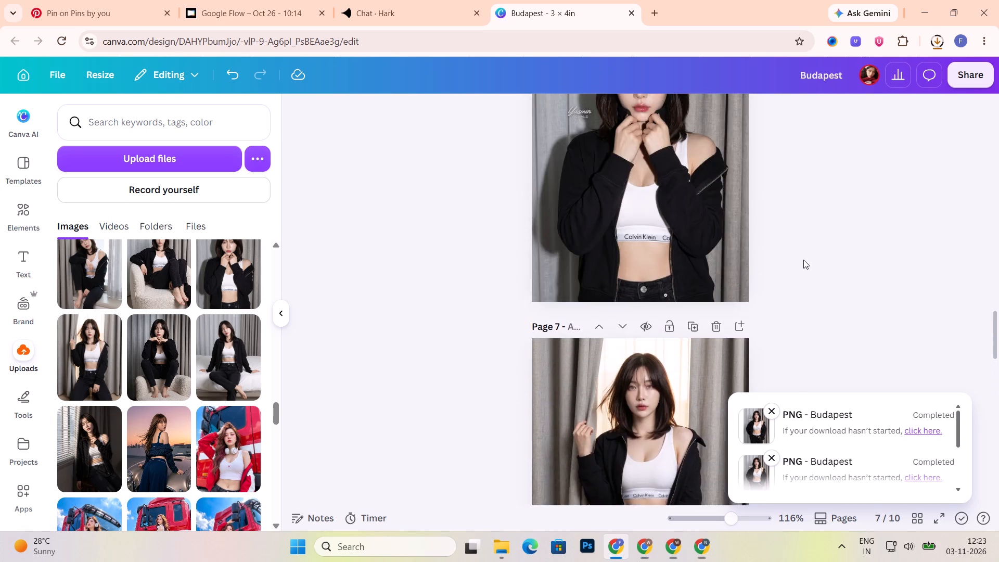
pyautogui.scroll(18, 803, 260)
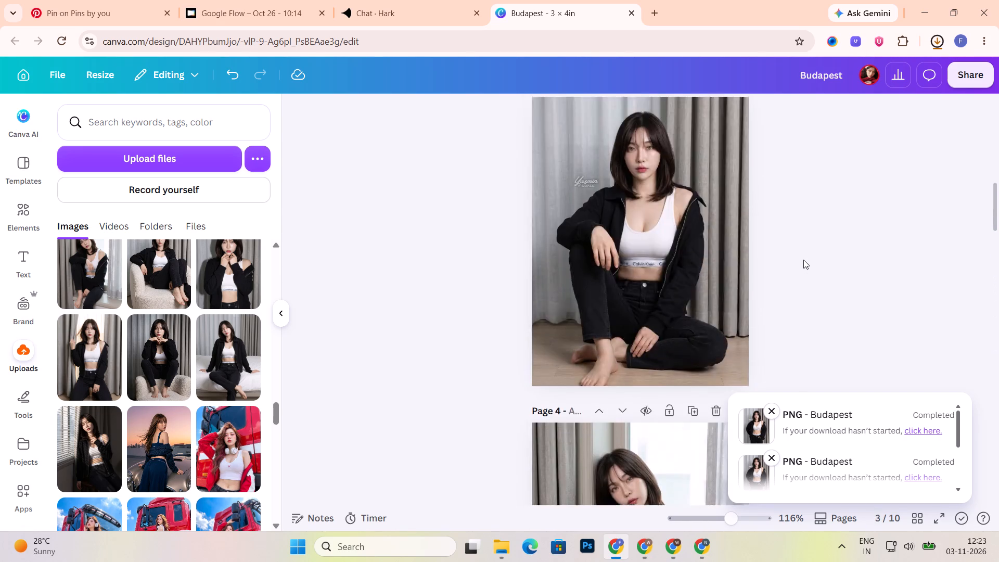
pyautogui.scroll(15, 803, 260)
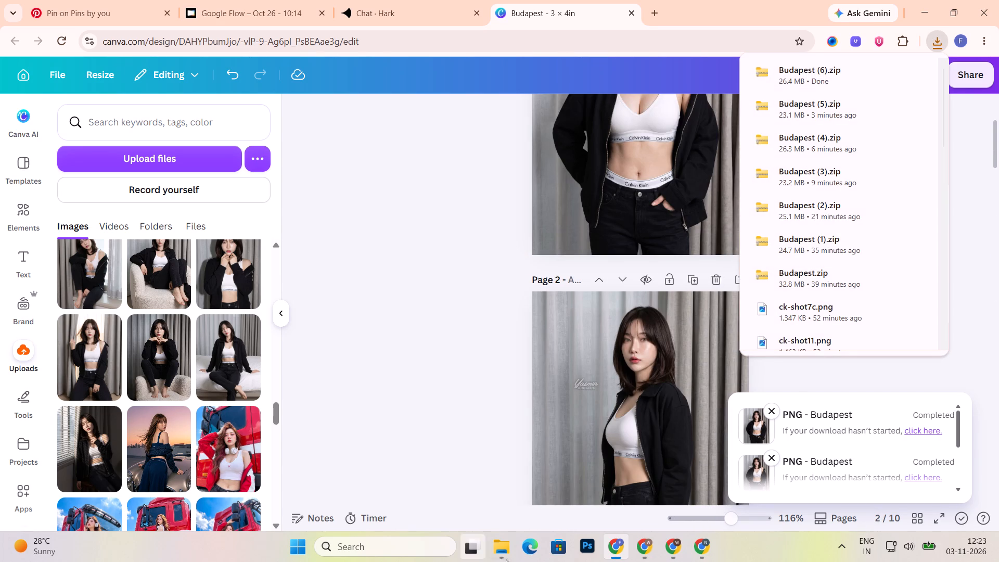
# Switch to the Downloads folder in File Explorer, refresh it, and extract all seven Budapest zip archives with WinRAR.
pyautogui.click(509, 554)
pyautogui.scroll(2, 627, 279)
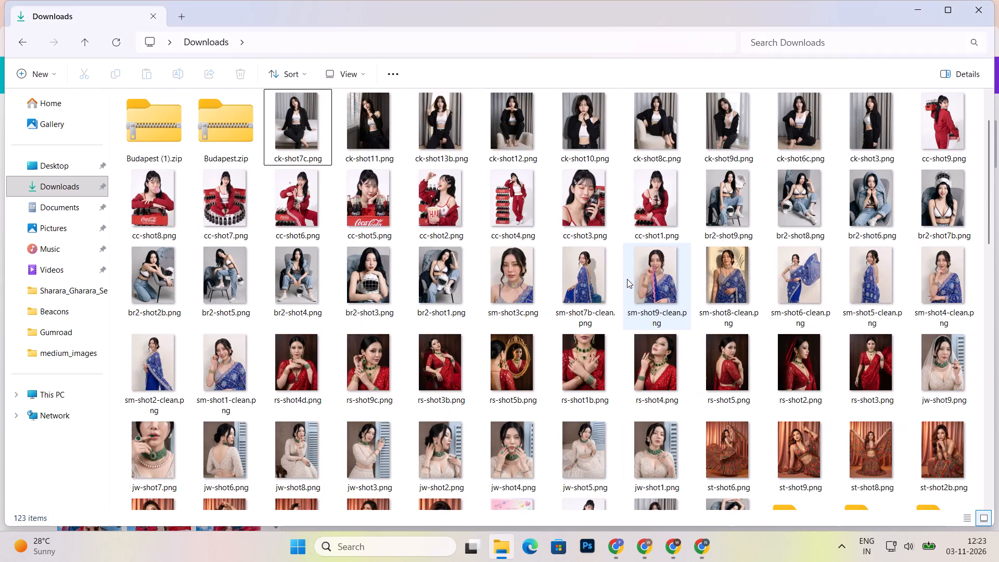
pyautogui.scroll(-2, 629, 280)
pyautogui.click(635, 223)
pyautogui.press('F5')
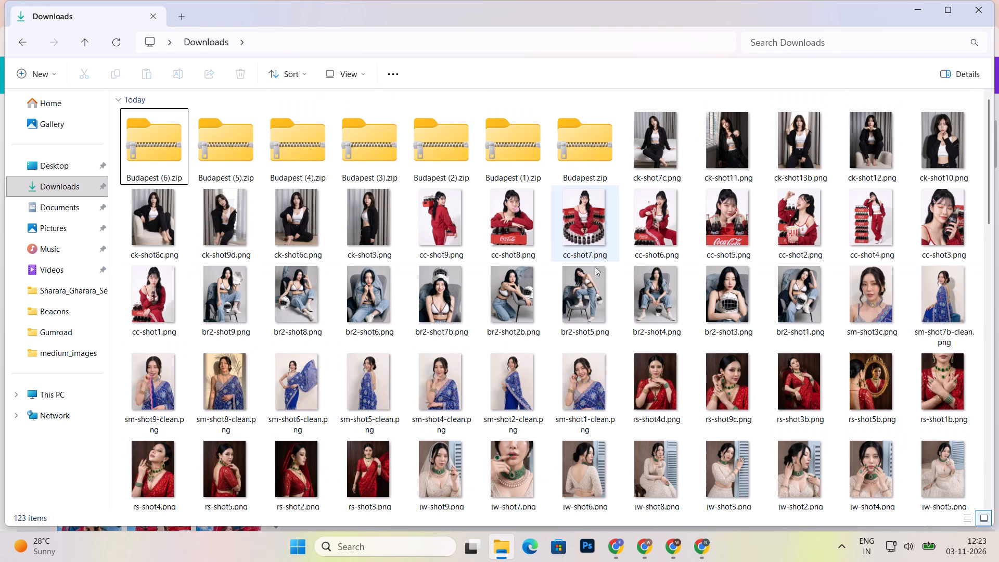
pyautogui.scroll(3, 590, 275)
pyautogui.moveTo(116, 125); pyautogui.dragTo(224, 134)
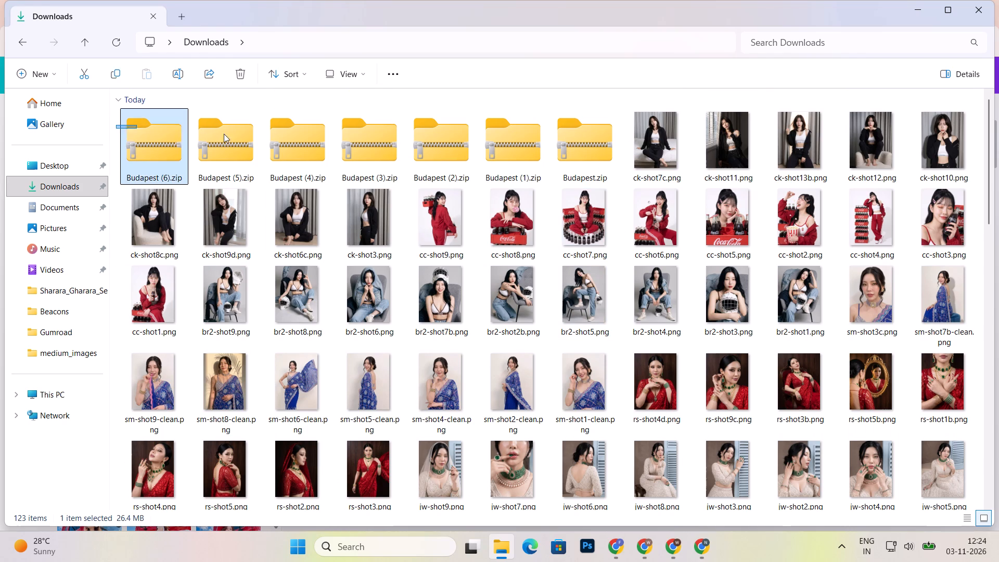
pyautogui.moveTo(224, 134); pyautogui.dragTo(585, 144)
pyautogui.scroll(-1, 627, 201)
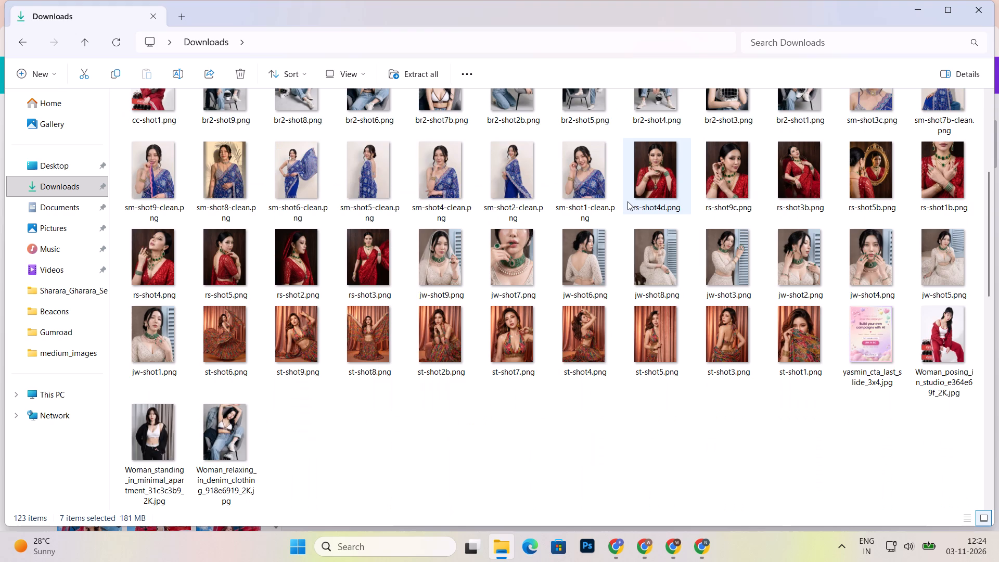
pyautogui.scroll(3, 628, 201)
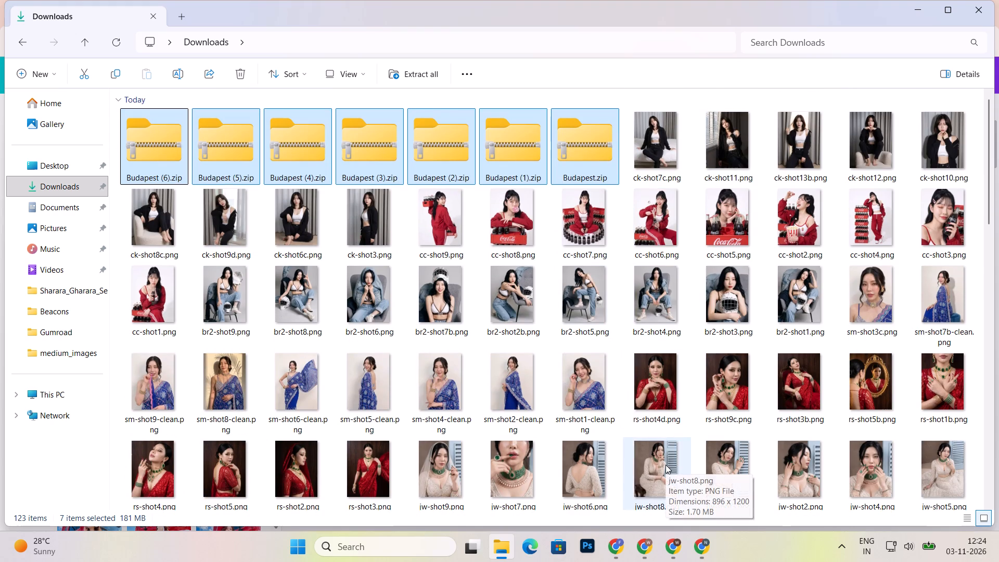
pyautogui.scroll(-1, 665, 465)
pyautogui.scroll(4, 649, 375)
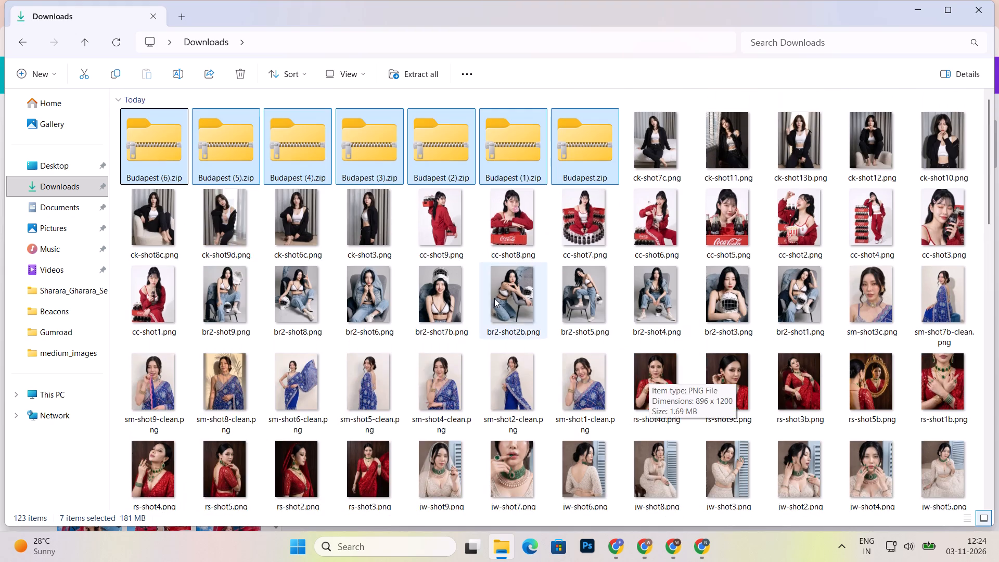
pyautogui.rightClick(137, 152)
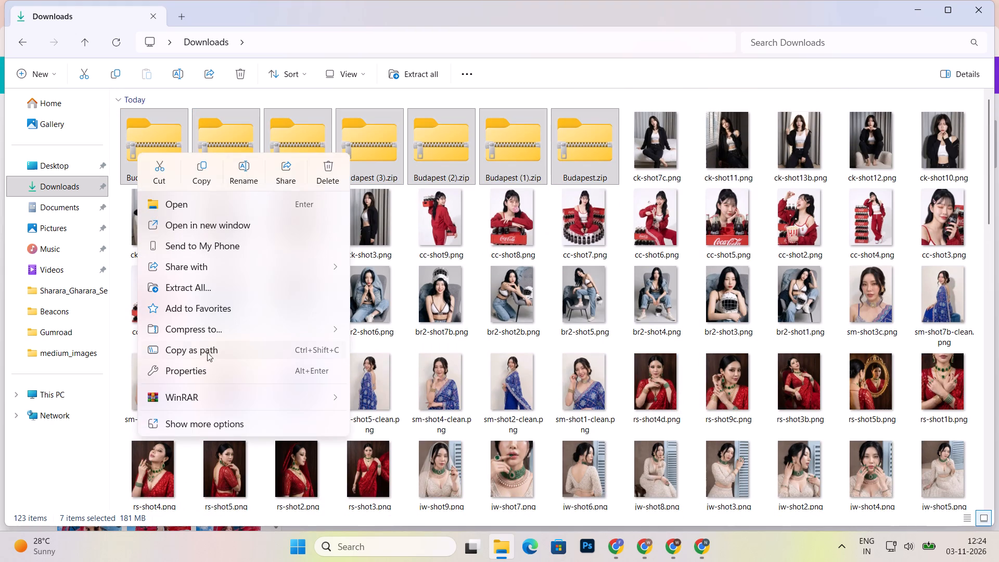
pyautogui.click(451, 354)
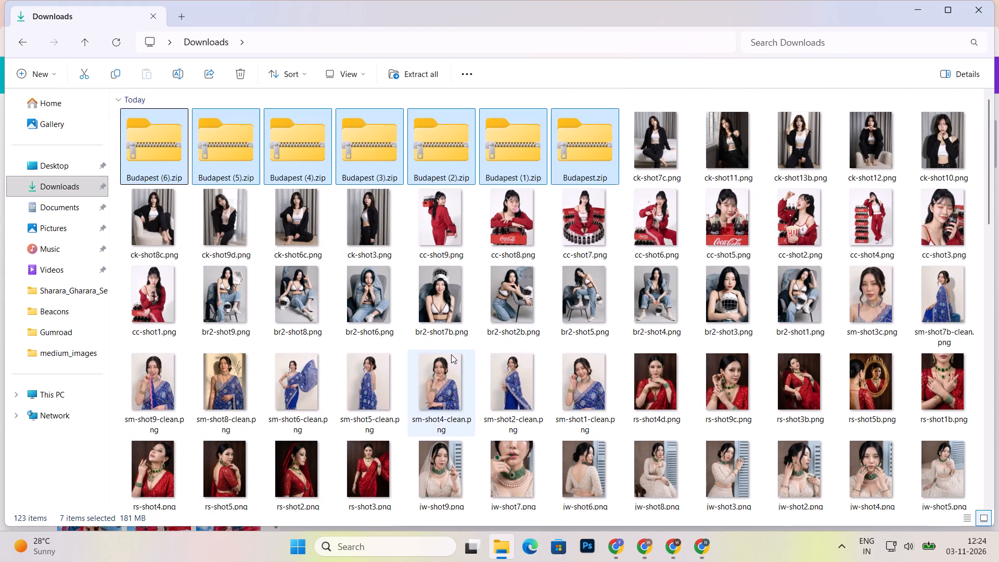
pyautogui.click(563, 354)
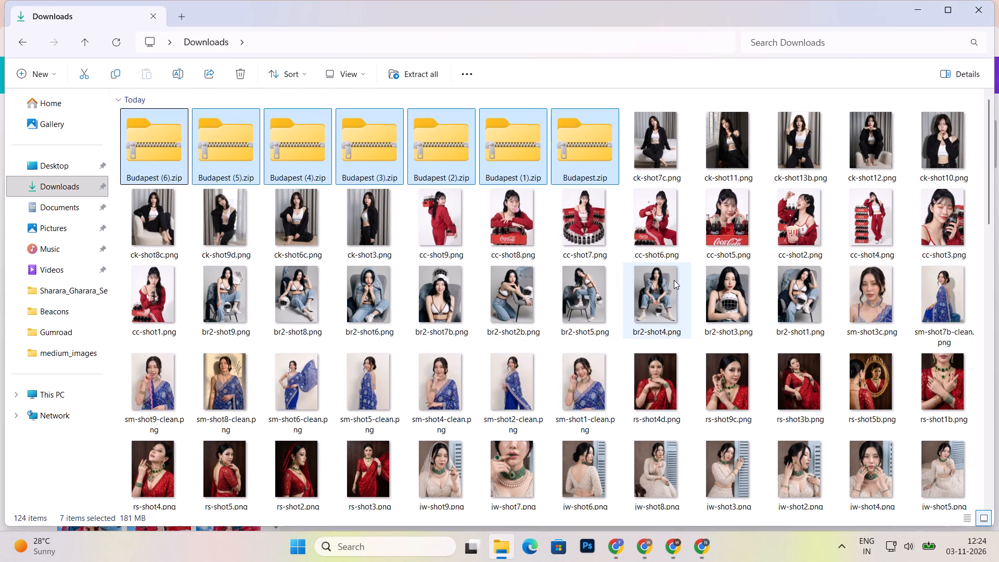
# Delete the seven extracted Budapest zip archives from the Downloads folder.
pyautogui.press('Delete')
pyautogui.scroll(-1, 674, 280)
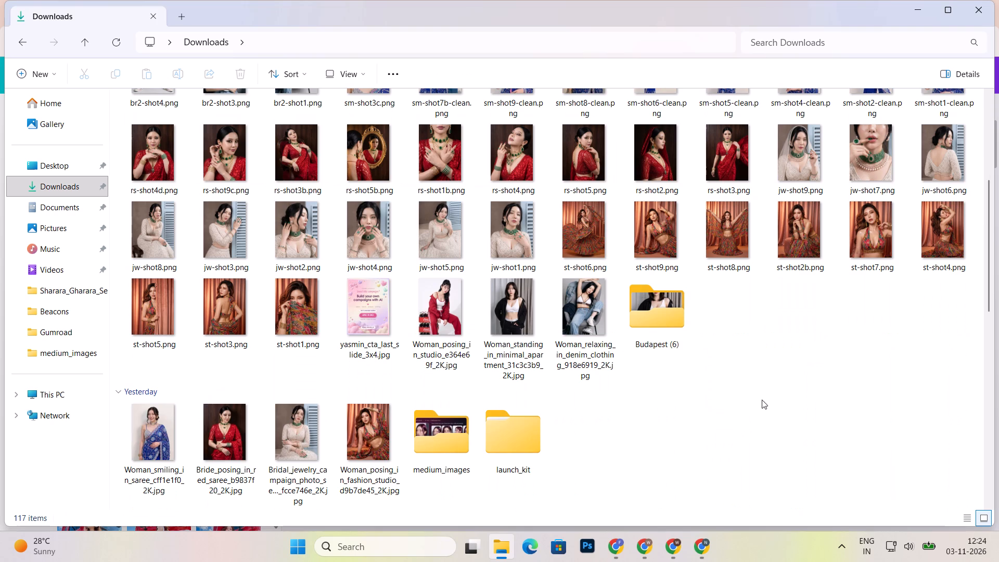
# Switch to Google Drive in Chrome and open the Budapest folder inside the Yasmin folder.
pyautogui.click(695, 550)
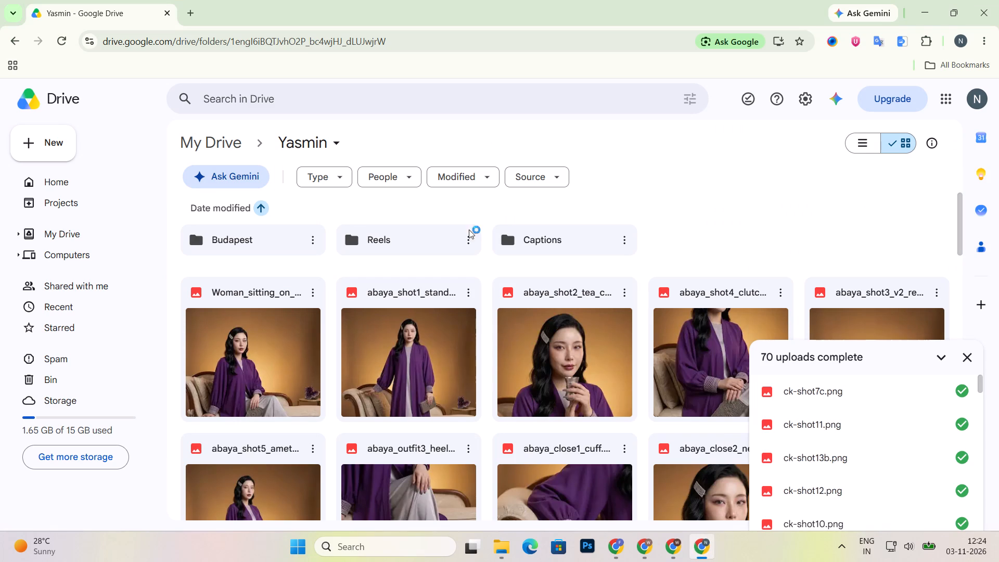
pyautogui.doubleClick(255, 249)
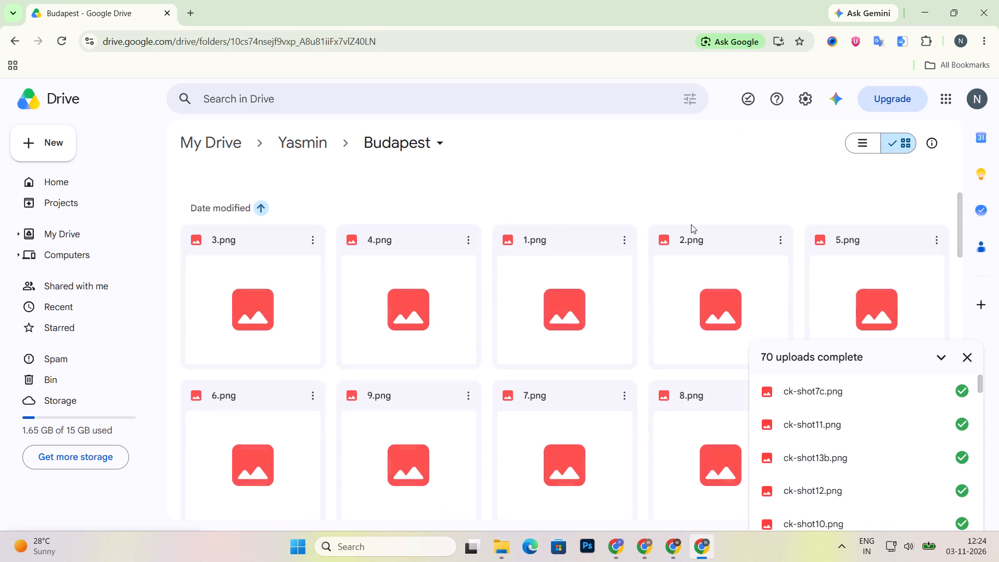
pyautogui.click(695, 194)
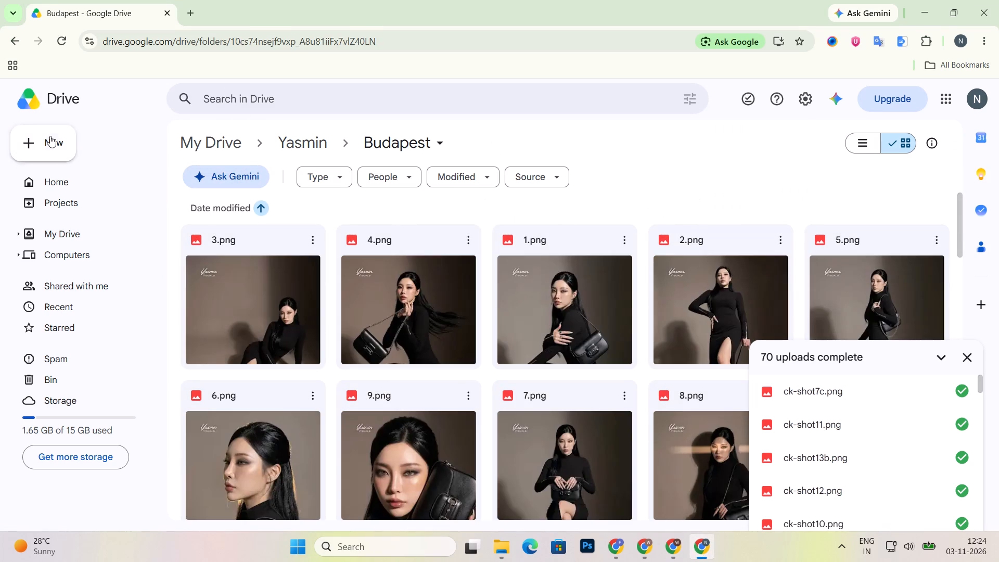
# Upload all PNG files from the Budapest (6) folder in Downloads to this Drive folder, keeping all items instead of replacing existing ones.
pyautogui.click(50, 136)
pyautogui.click(78, 178)
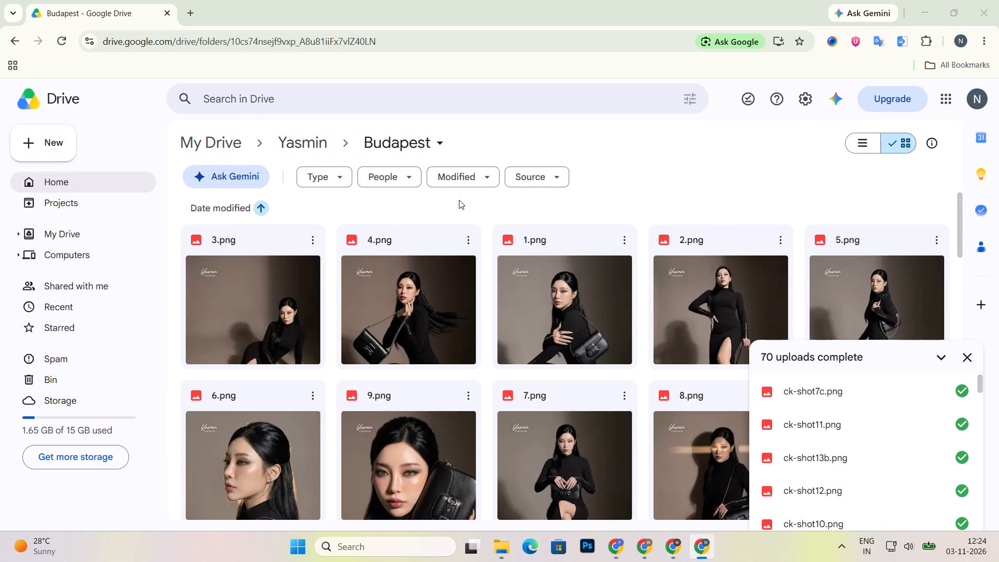
pyautogui.scroll(-8, 488, 160)
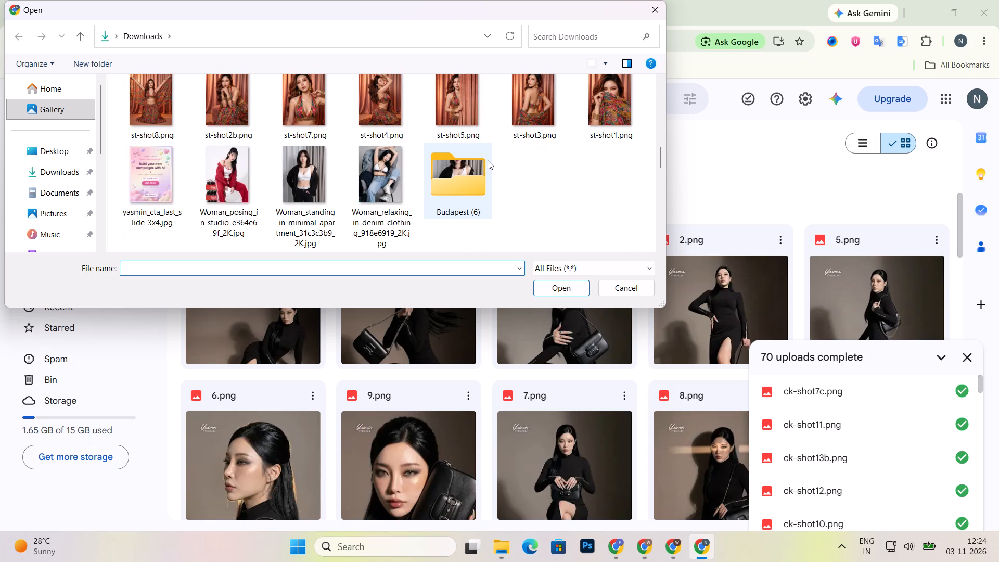
pyautogui.doubleClick(475, 168)
pyautogui.hotkey('ctrl', 'a')
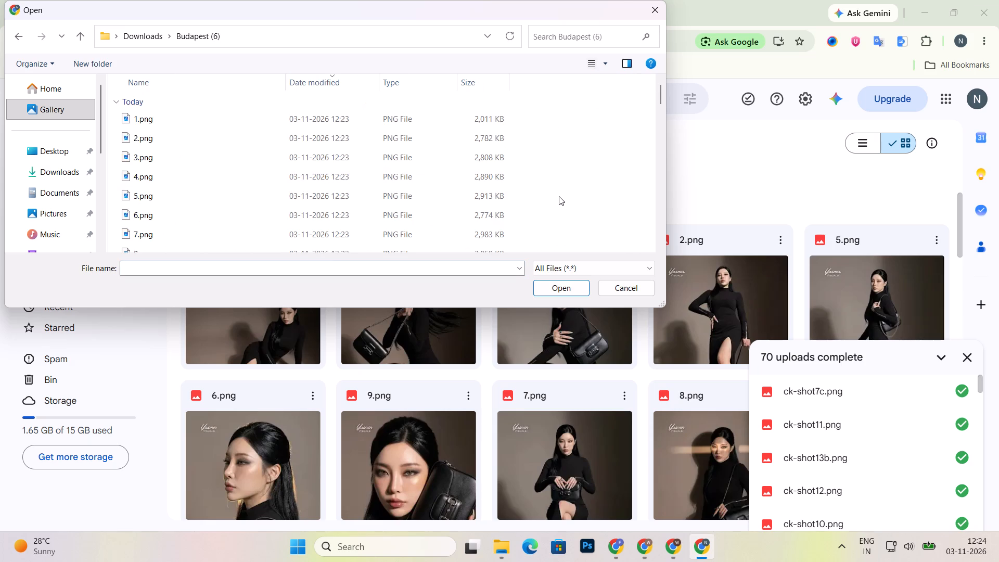
pyautogui.scroll(-12, 555, 175)
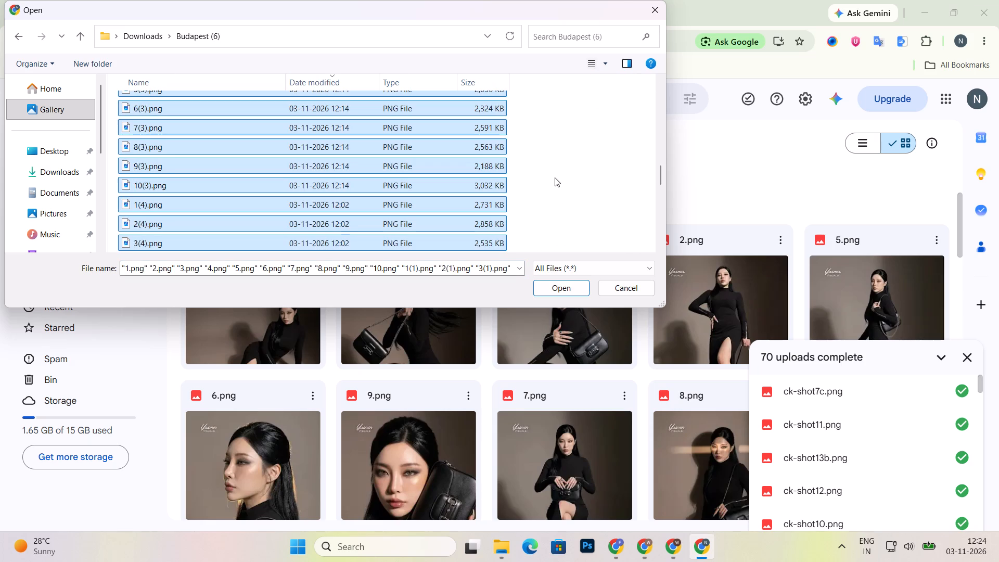
pyautogui.scroll(-12, 555, 177)
pyautogui.click(553, 287)
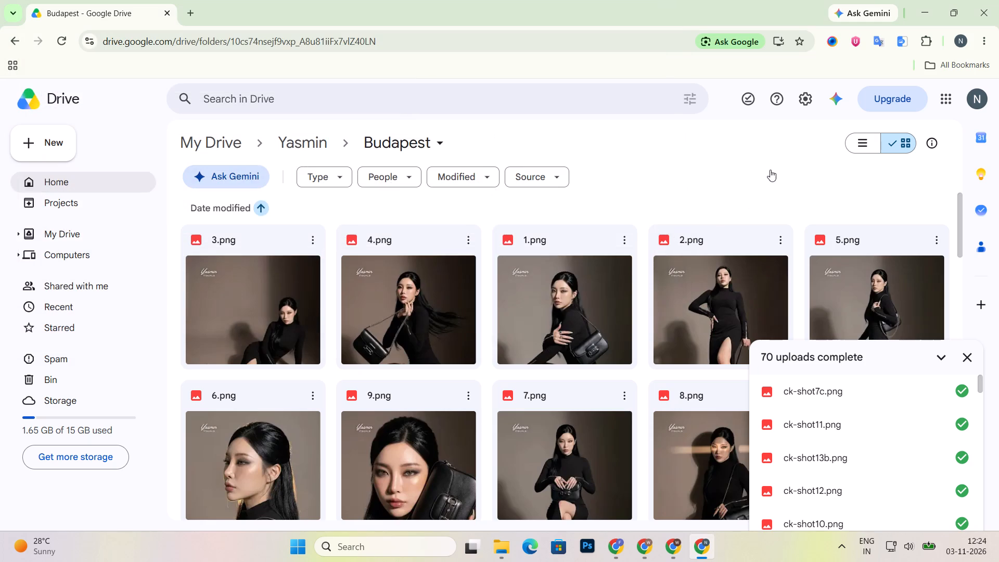
pyautogui.click(367, 337)
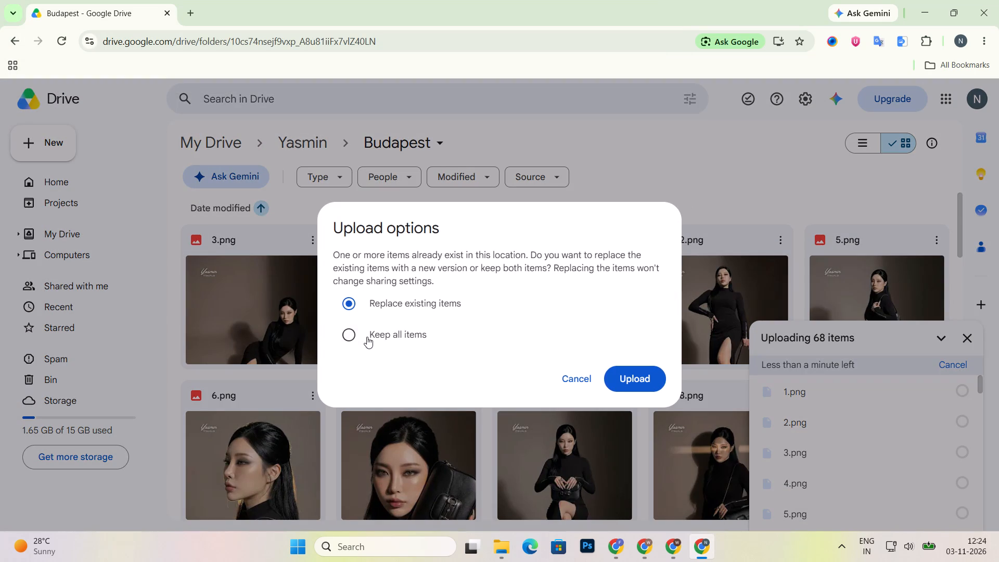
pyautogui.click(400, 337)
pyautogui.click(642, 384)
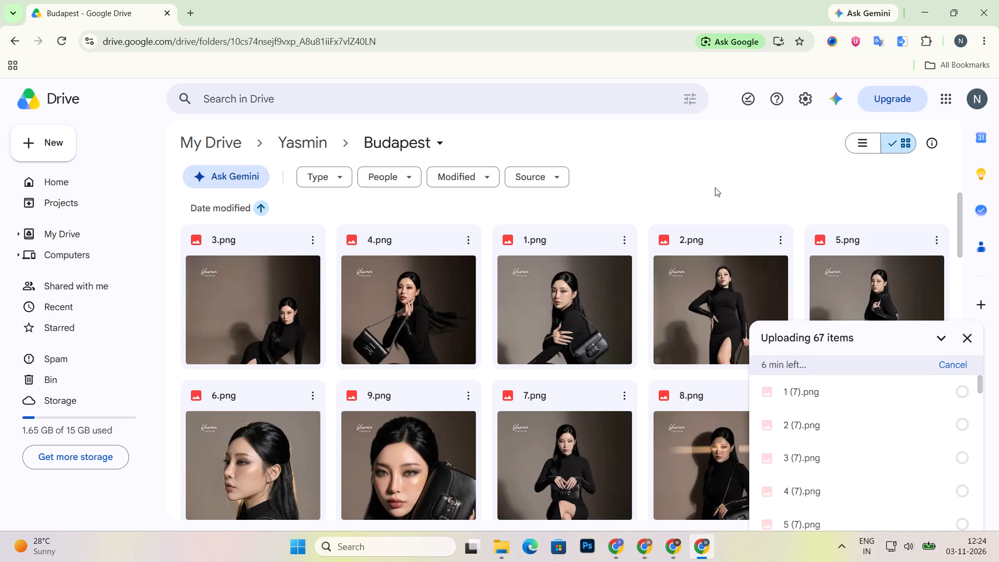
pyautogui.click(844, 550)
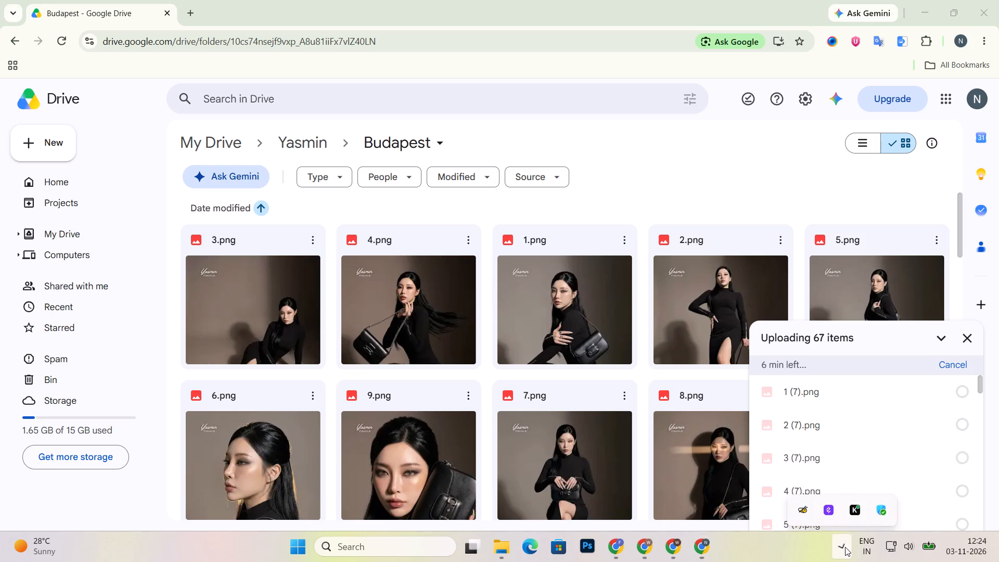